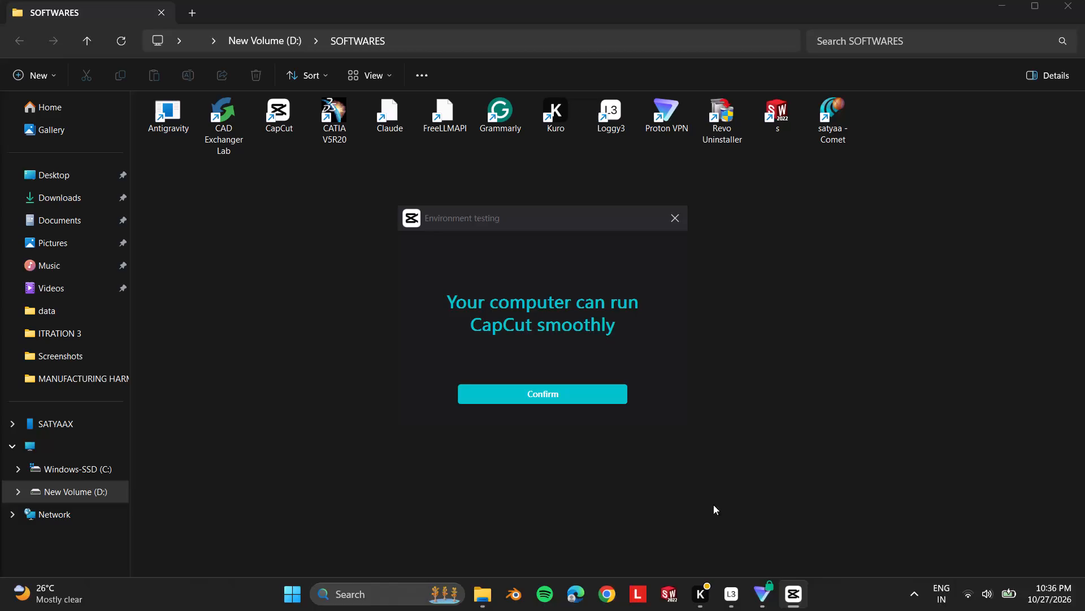
Confirm the environment test, dismiss the Pro subscription offer, and create a new project.
left_click(575, 403)
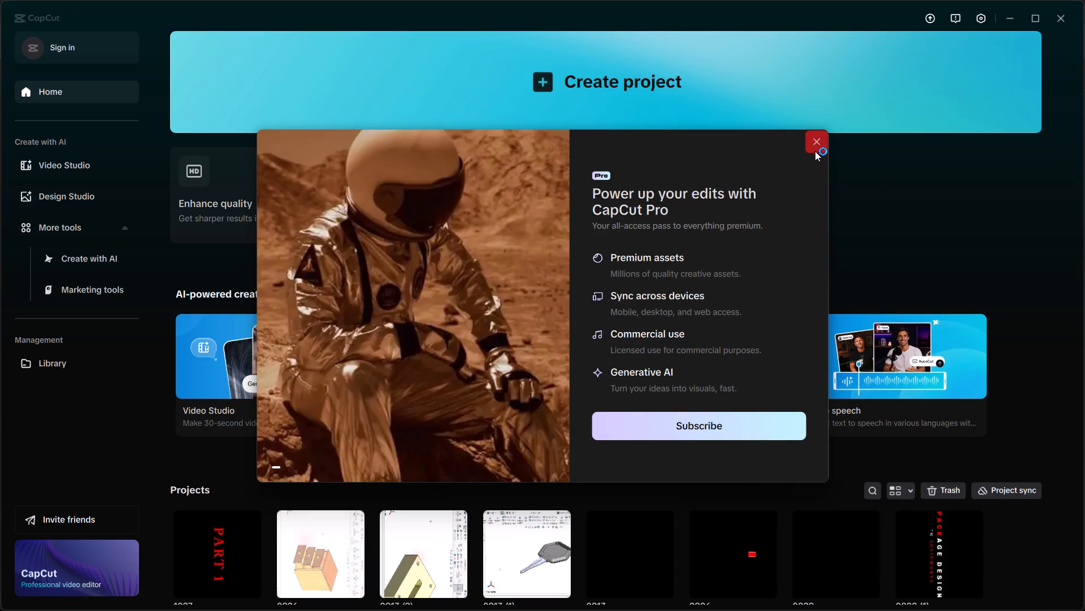
left_click(808, 147)
left_click(754, 102)
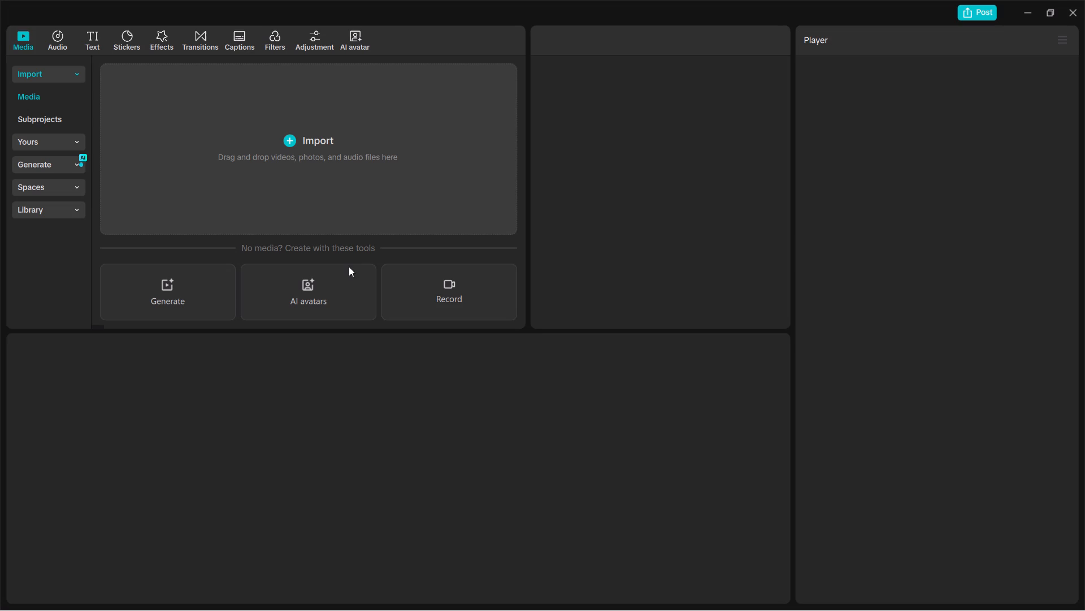
Import the Pressure Vessel Study video from the Downloads folder on the device into the project media.
left_click(309, 165)
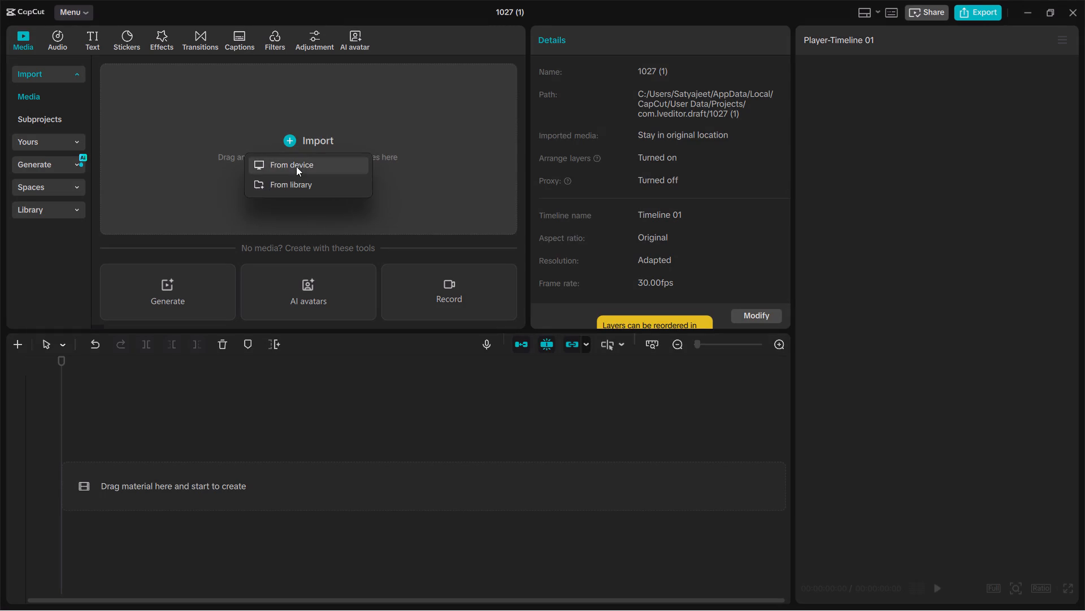
left_click(296, 166)
scroll(458, 220, "down", 3)
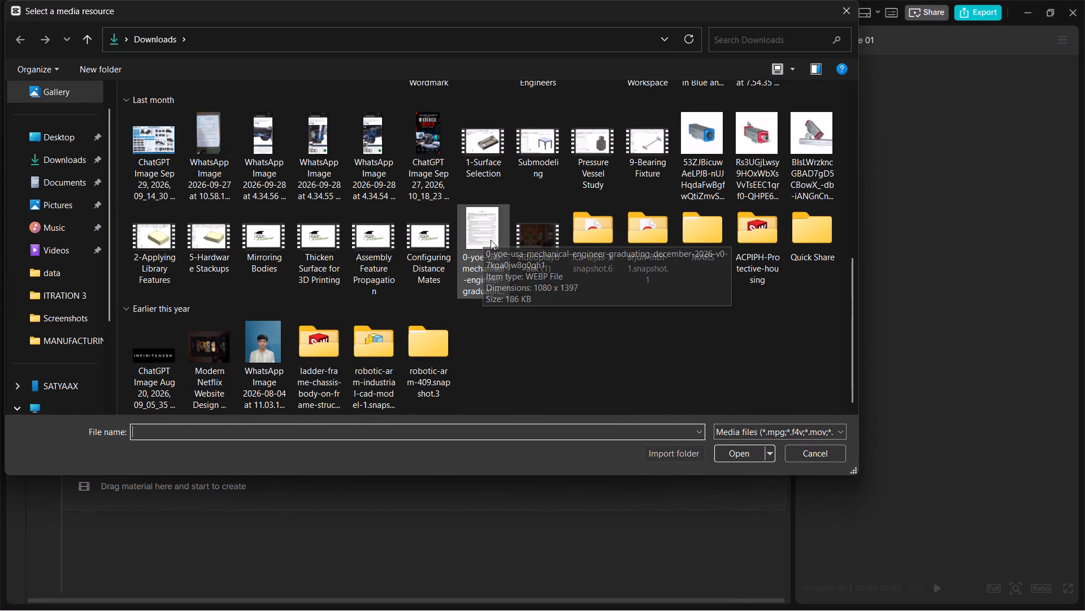
scroll(598, 265, "down", 1)
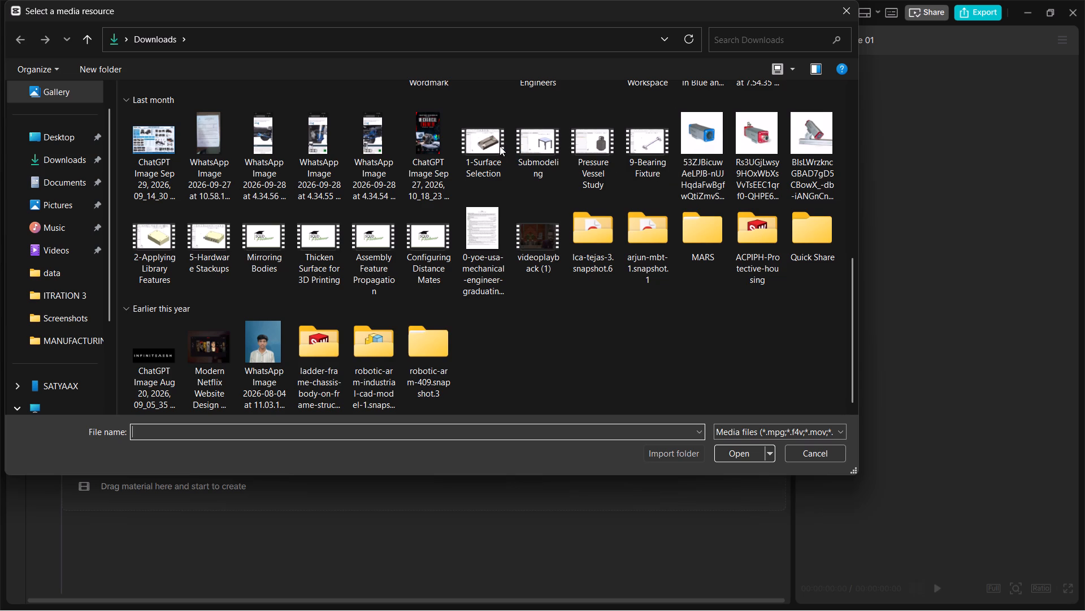
double_click(607, 144)
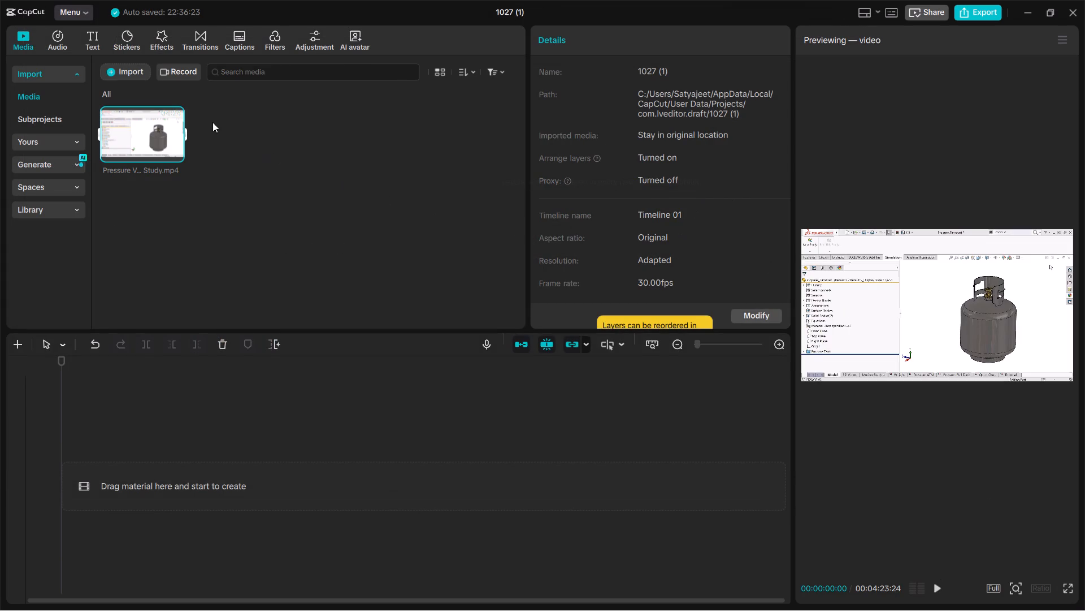
Place the Pressure Vessel Study.mp4 clip at the start of the timeline.
left_click(1039, 586)
left_click(86, 117)
left_click_drag(126, 139, 140, 474)
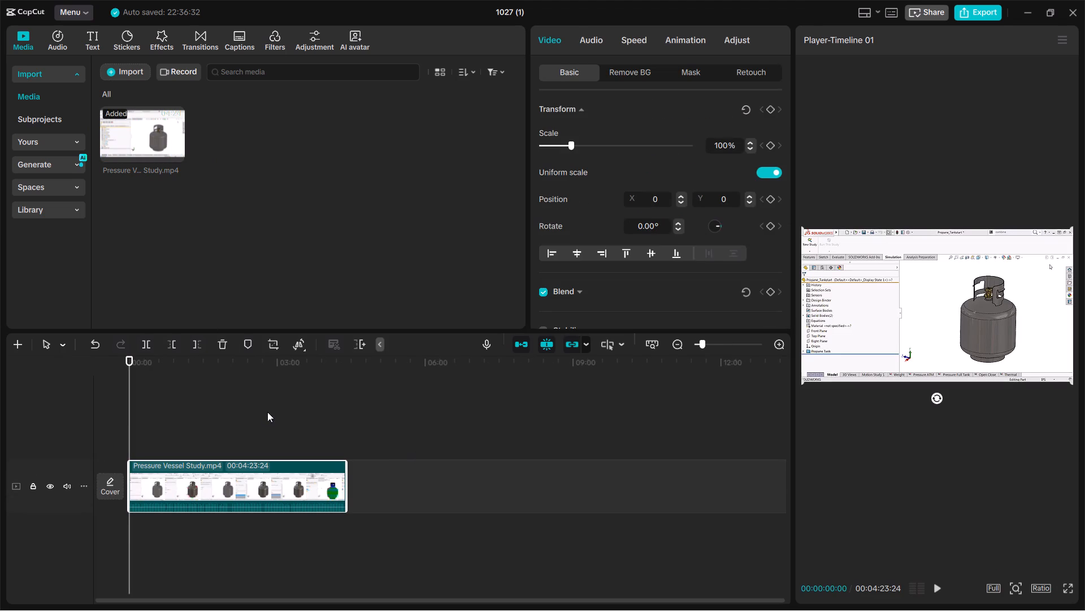
Play past the logo intro and trim about the first 7 seconds off the start of the clip.
key("space")
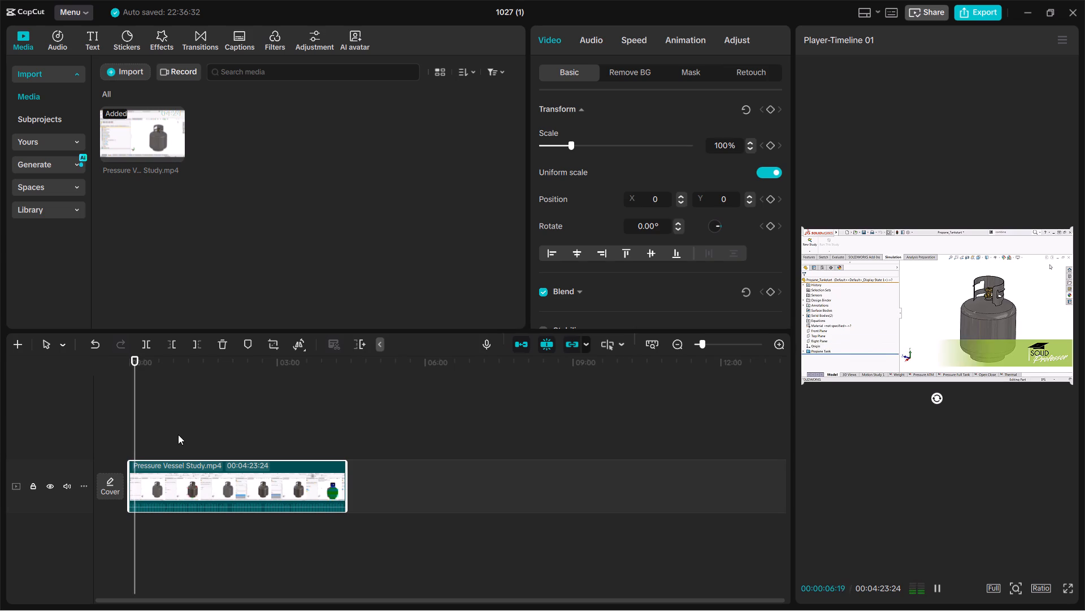
key("space")
key("q")
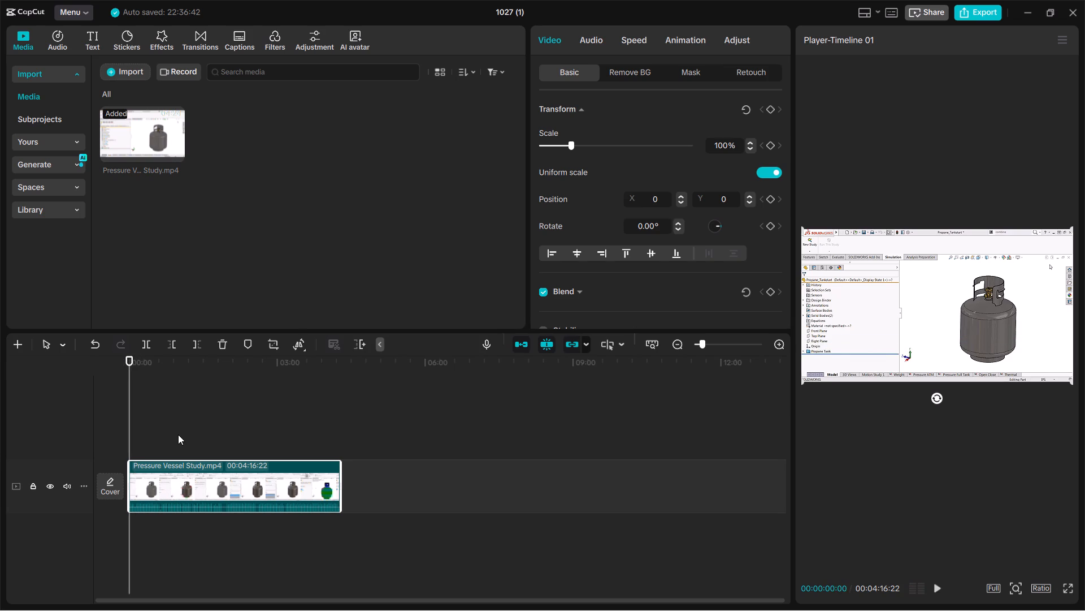
Play through the opening of the trimmed clip to locate where the simulation demonstration begins.
left_click(178, 434)
left_click_drag(178, 434, 89, 447)
key("space")
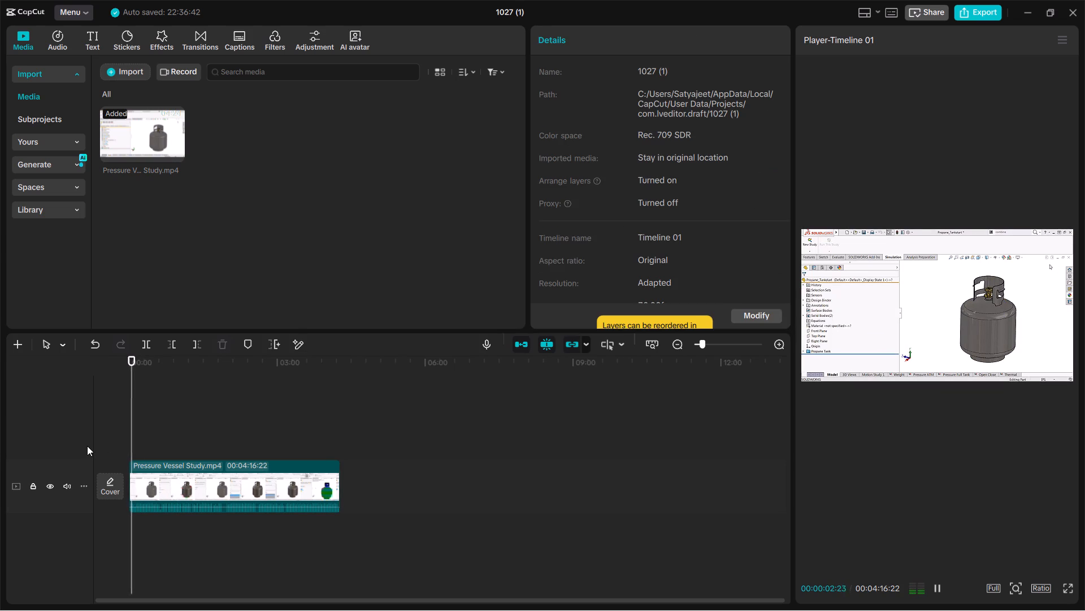
key("space")
key("space")
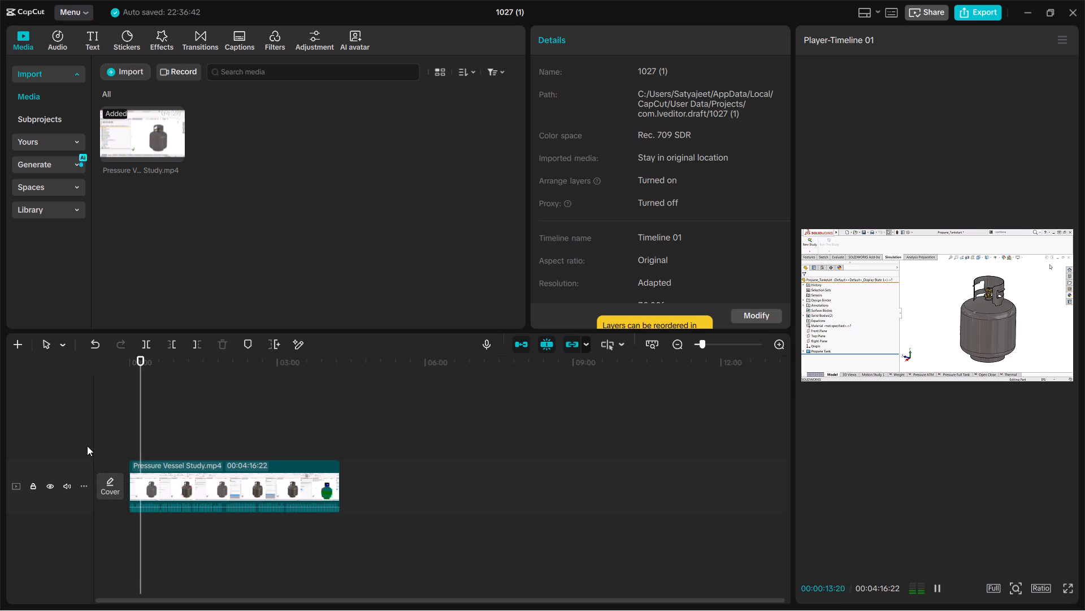
key("space")
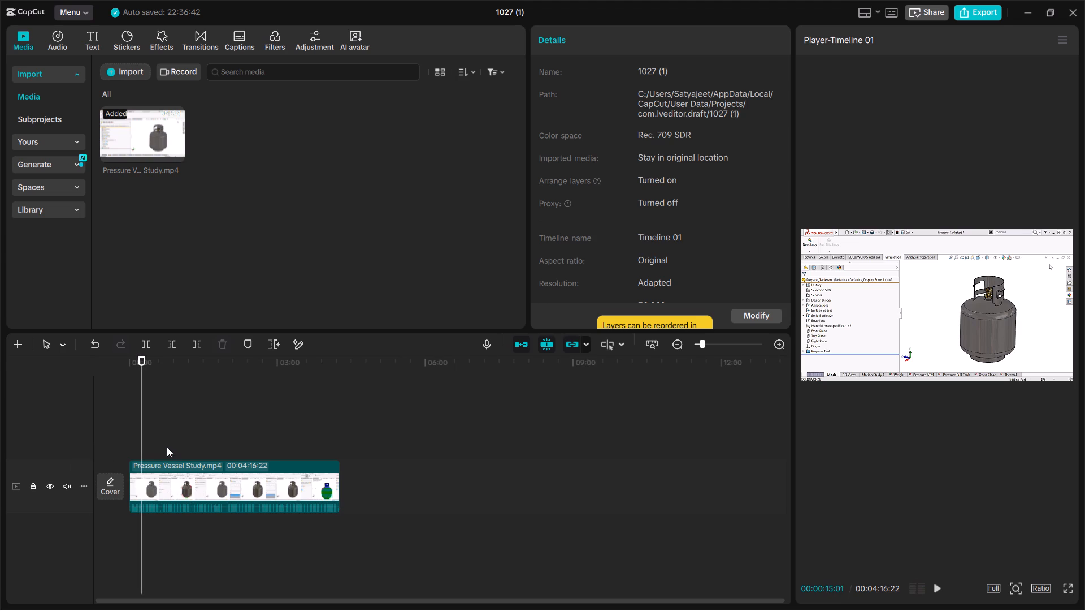
left_click_drag(138, 438, 93, 449)
key("space")
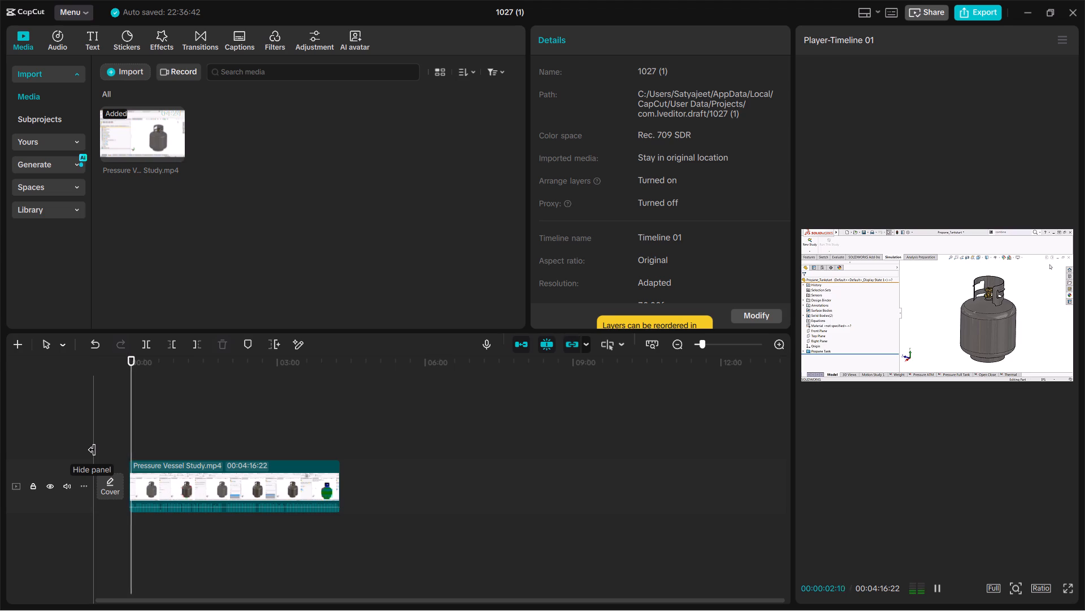
key("space")
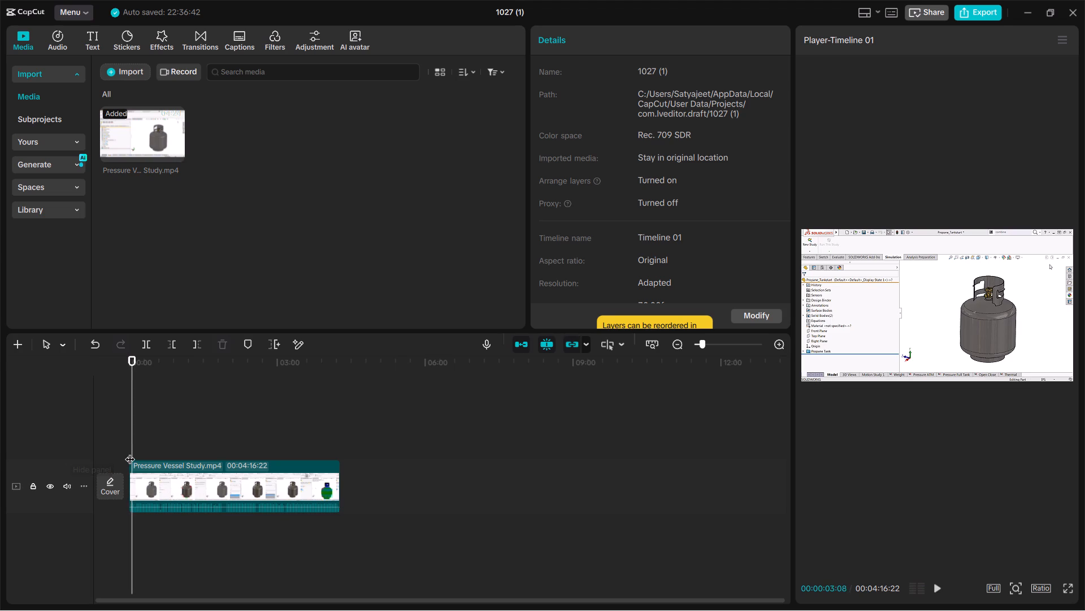
key("space")
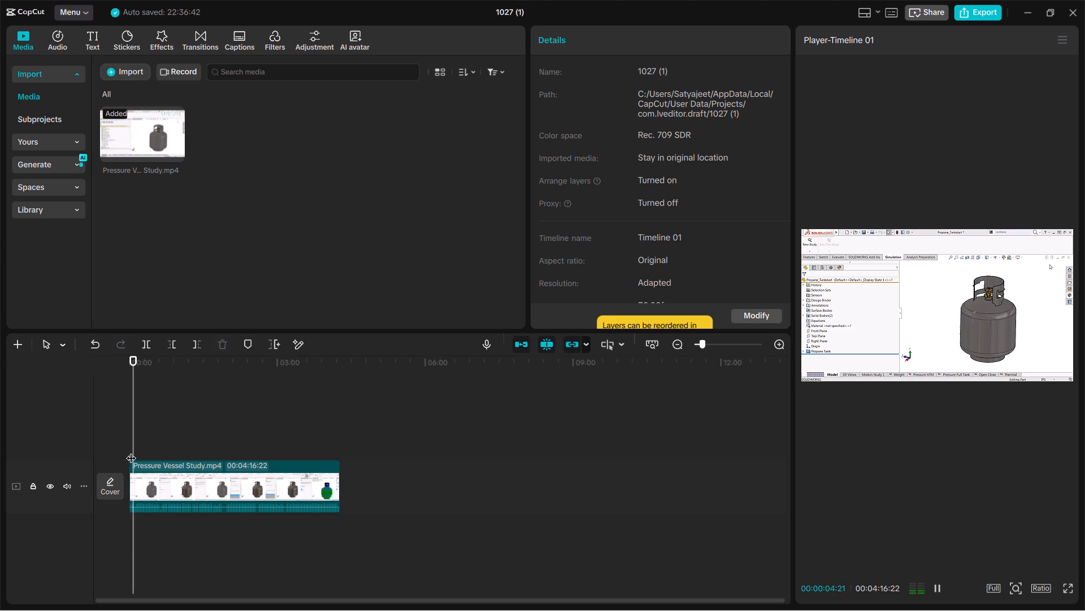
scroll(432, 485, "up", 13, "ctrl")
scroll(373, 467, "up", 3, "ctrl")
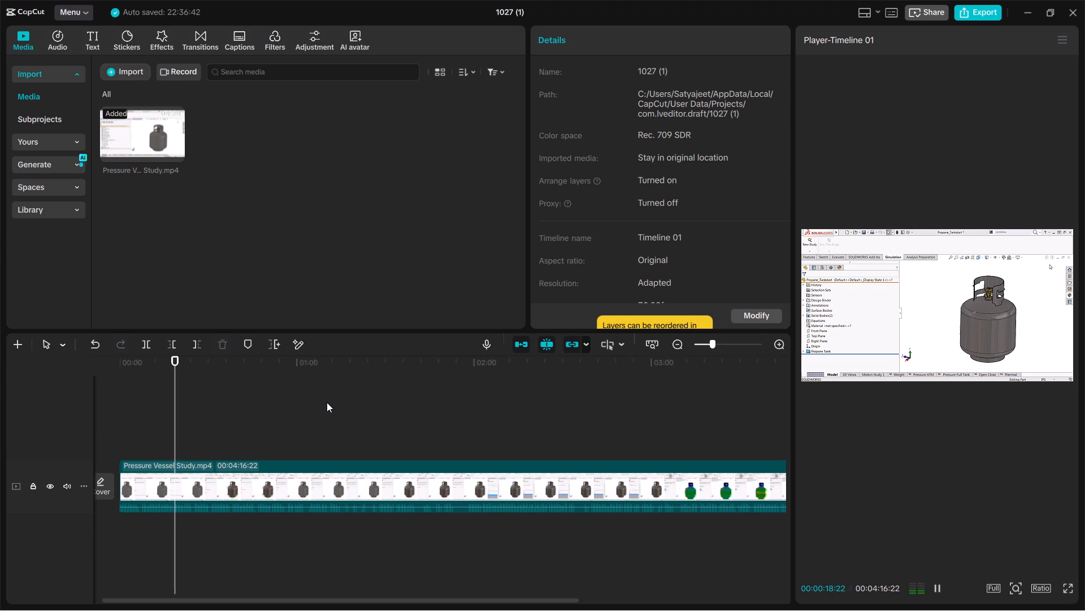
key("space")
key("space")
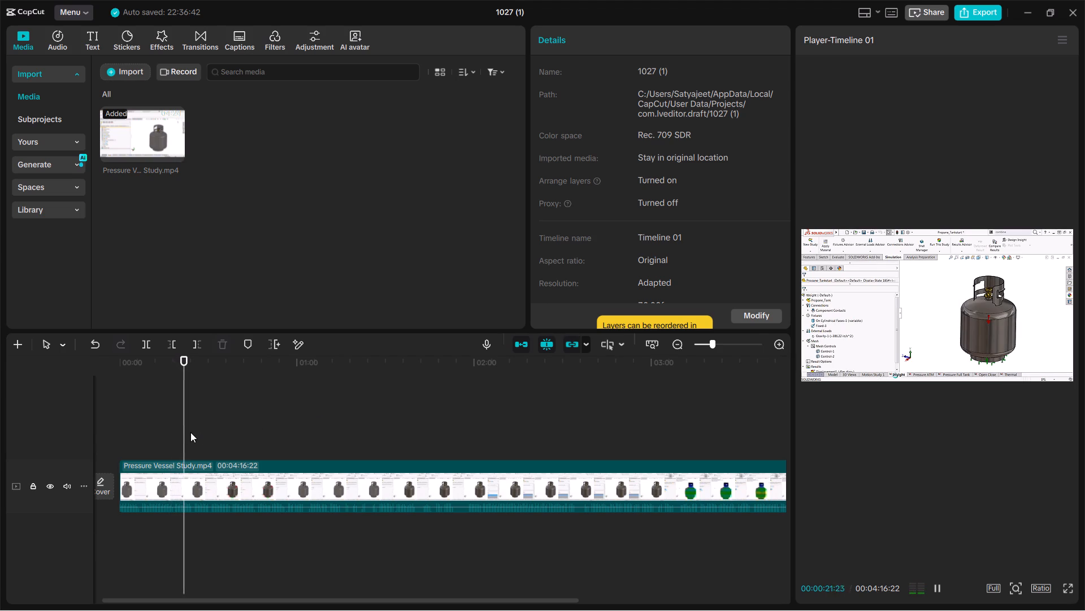
Trim about another 18 seconds off the clip's start, up to where the simulation study opens.
left_click_drag(187, 434, 172, 444)
key("space")
key("space")
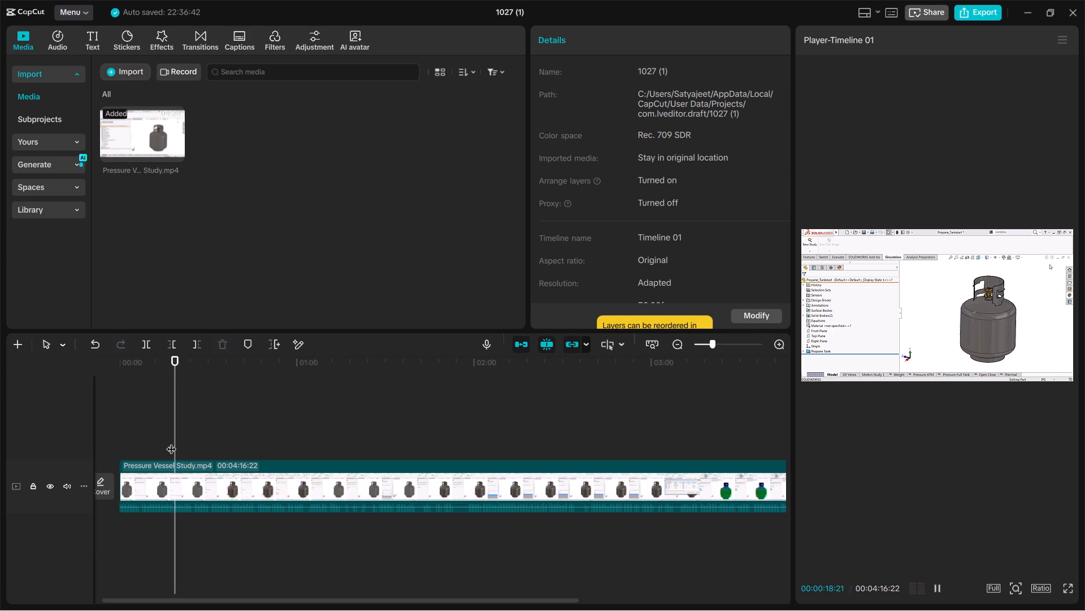
key("space")
left_click_drag(179, 440, 167, 444)
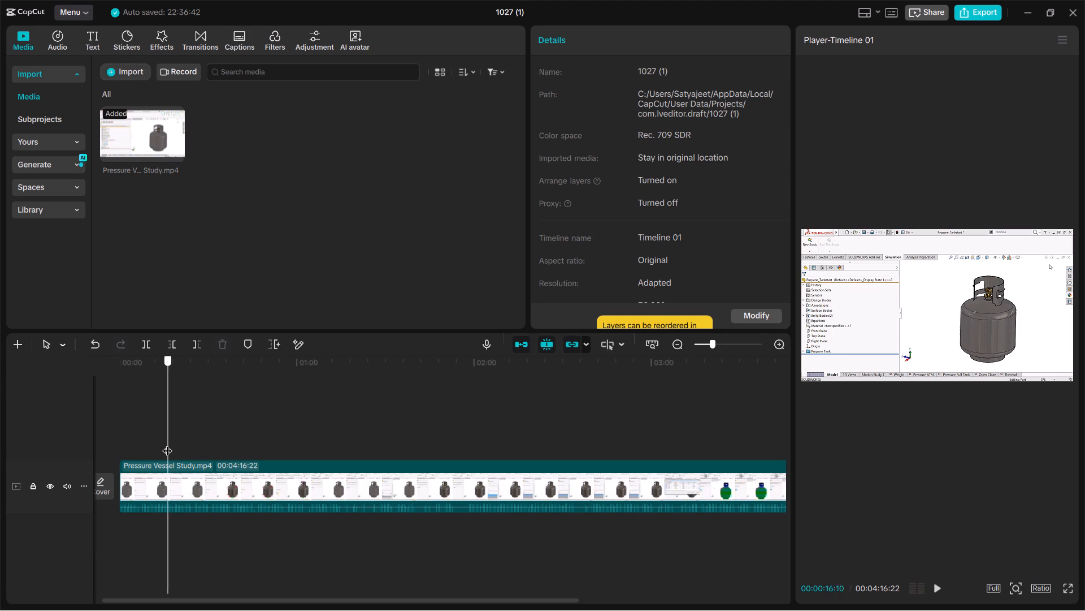
left_click_drag(167, 444, 166, 444)
key("space")
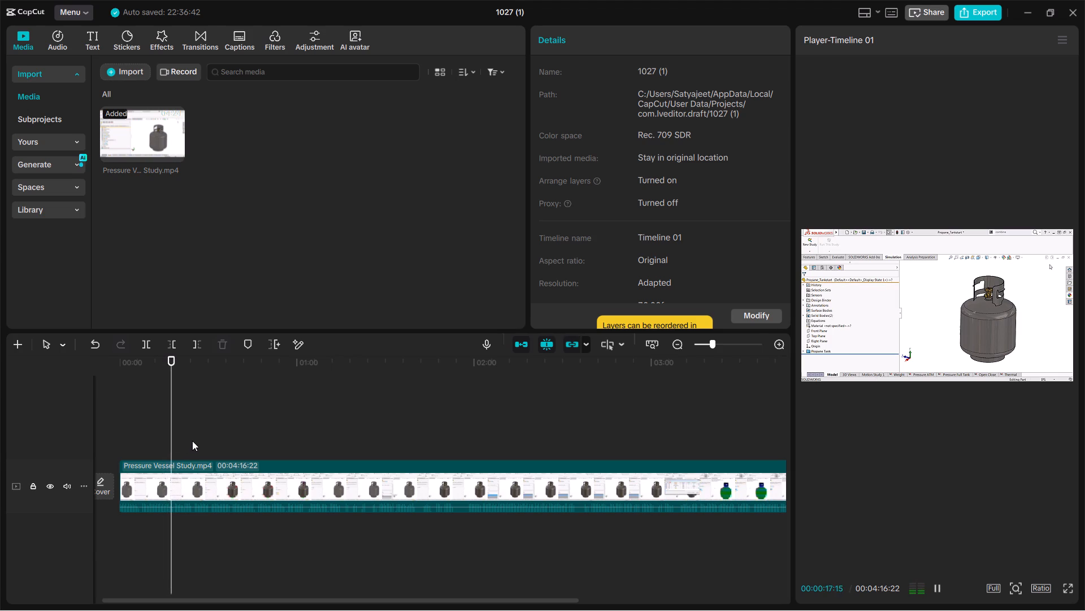
key("space")
key("q")
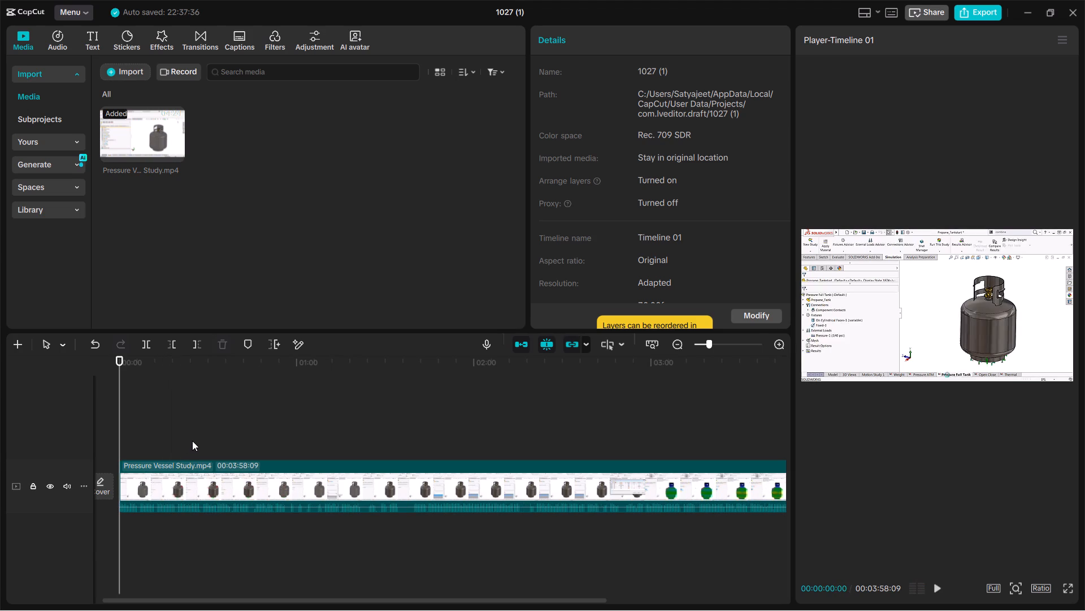
Set the project's aspect ratio to 9:16.
key("space")
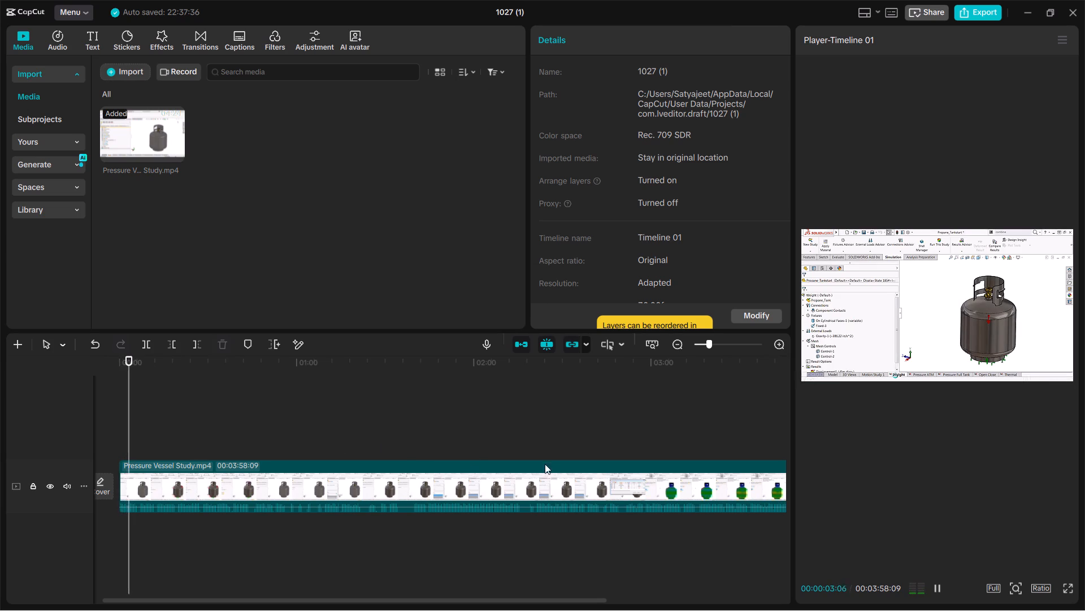
key("space")
left_click(1044, 590)
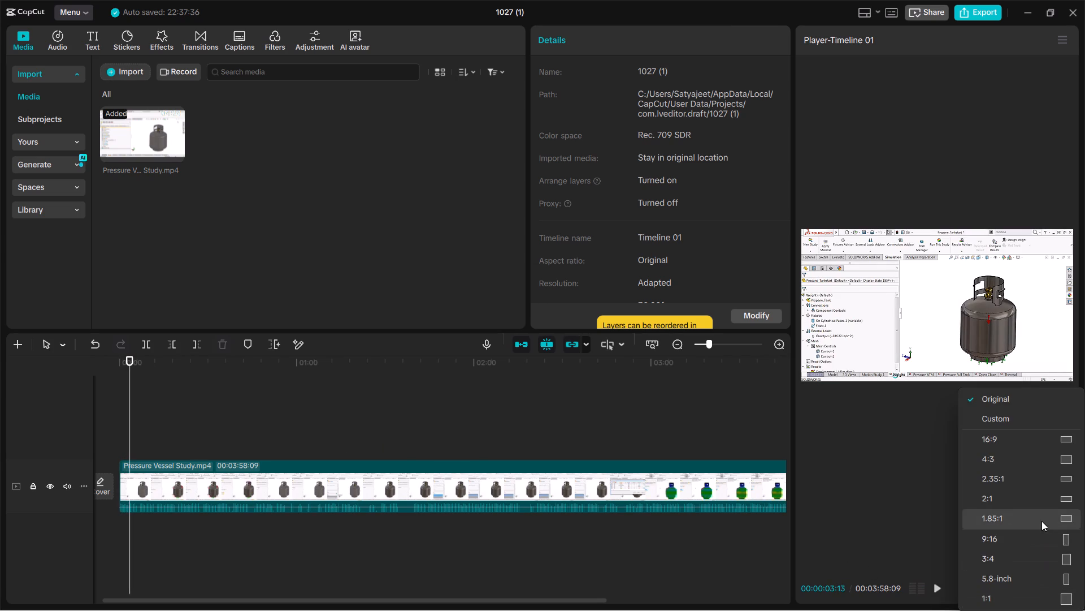
left_click(1061, 548)
Rotate the clip 90° and scale it up to 178% to fill the vertical frame.
left_click(931, 345)
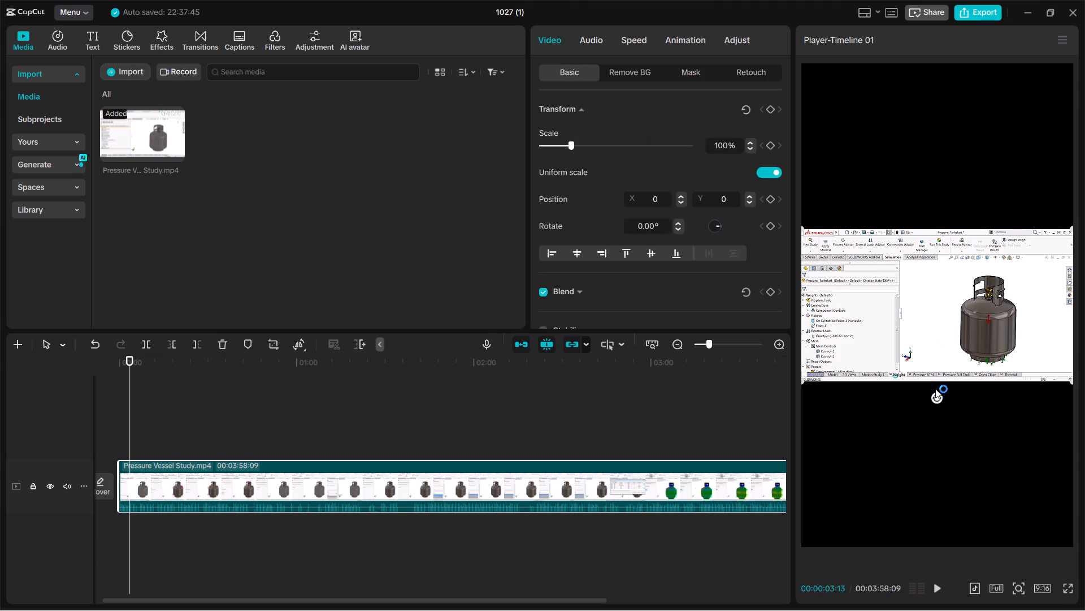
left_click_drag(937, 395, 865, 307)
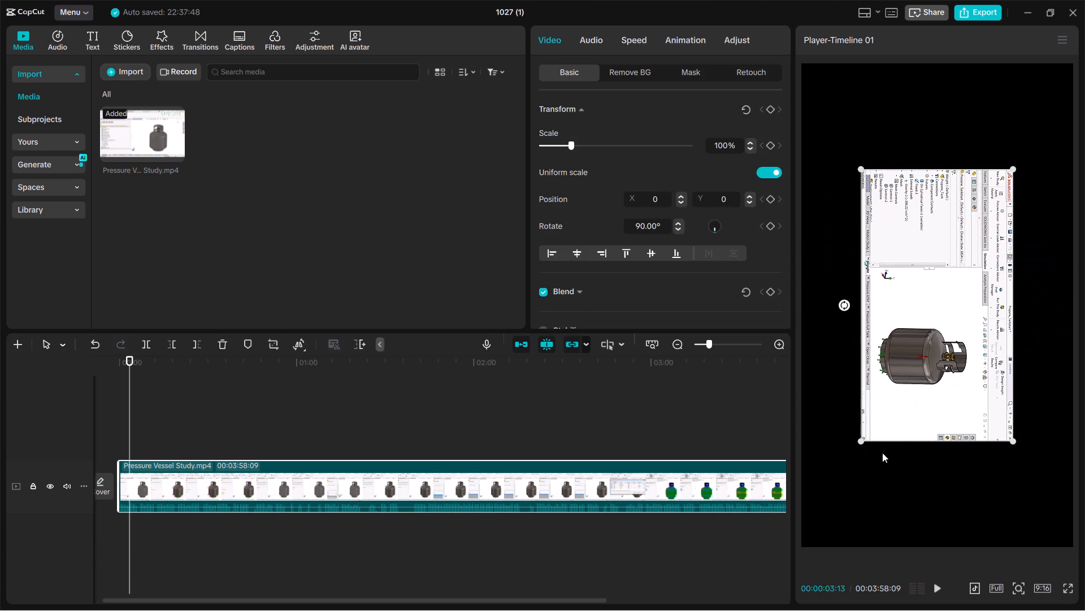
left_click_drag(860, 438, 745, 565)
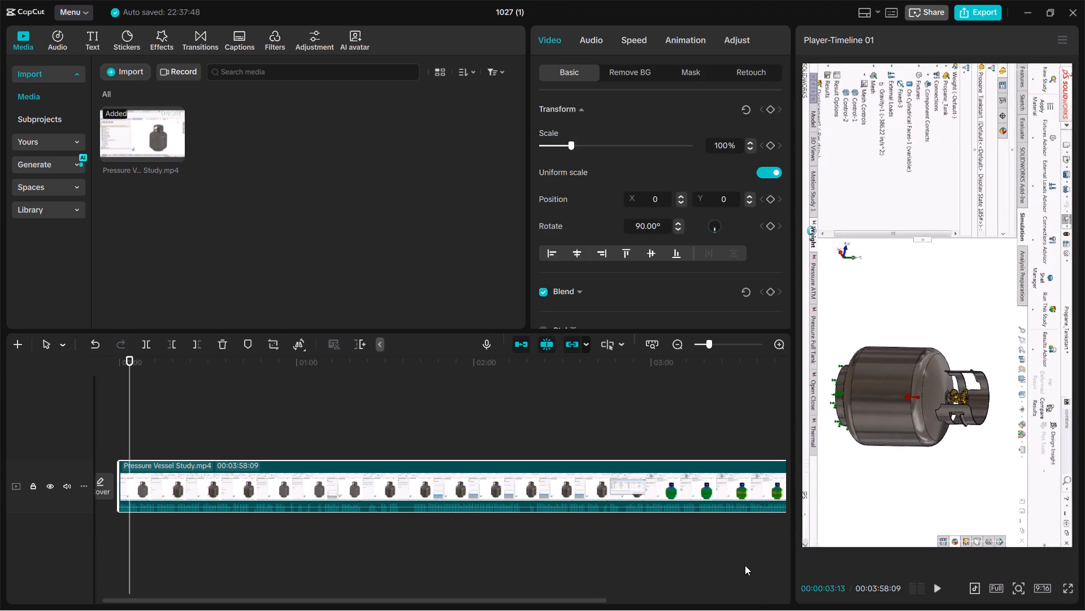
left_click_drag(745, 565, 741, 567)
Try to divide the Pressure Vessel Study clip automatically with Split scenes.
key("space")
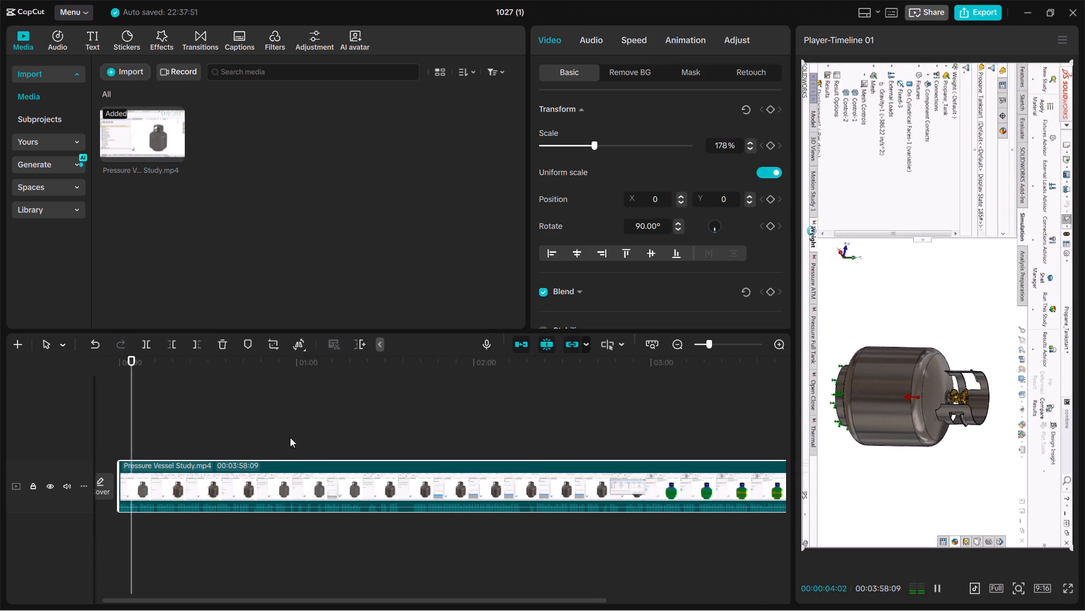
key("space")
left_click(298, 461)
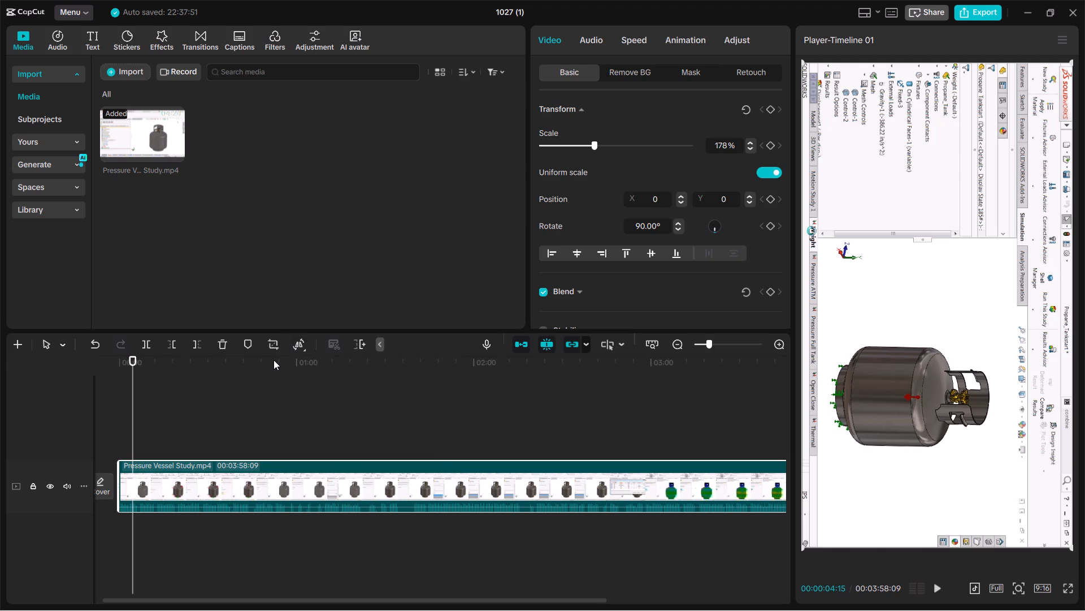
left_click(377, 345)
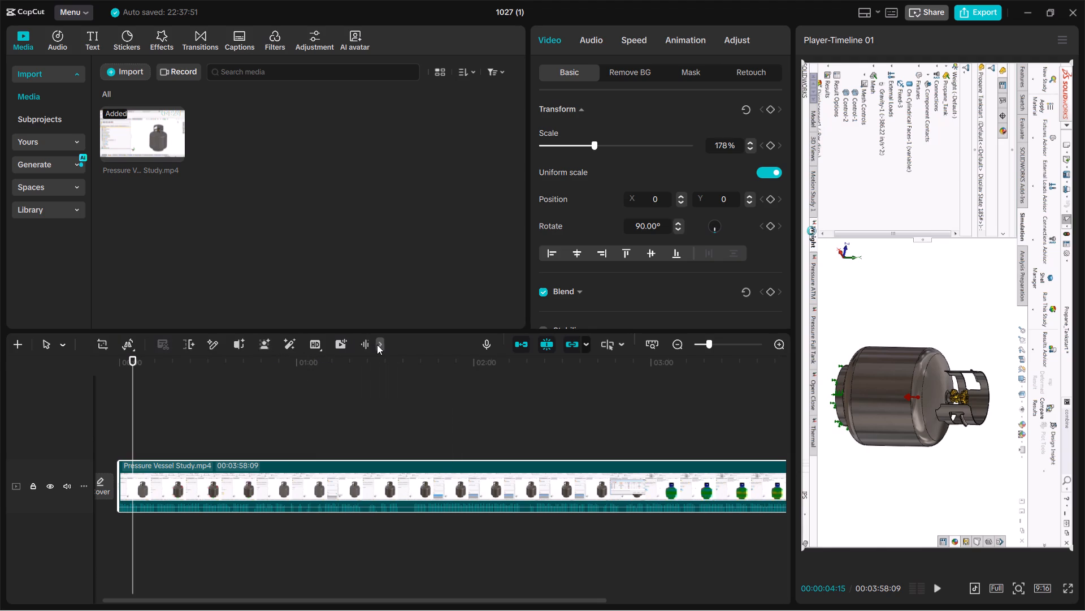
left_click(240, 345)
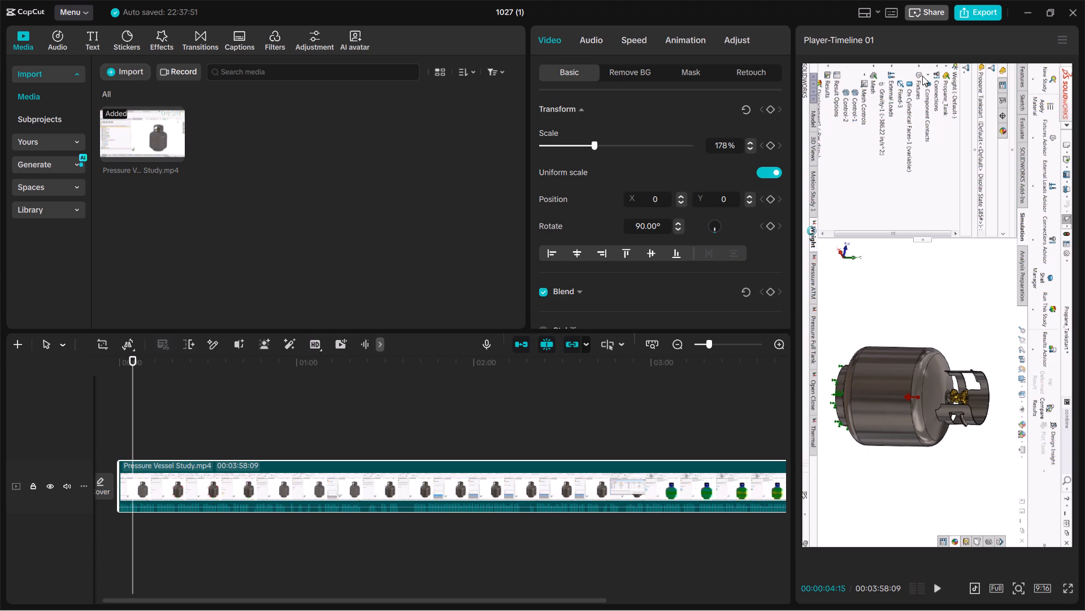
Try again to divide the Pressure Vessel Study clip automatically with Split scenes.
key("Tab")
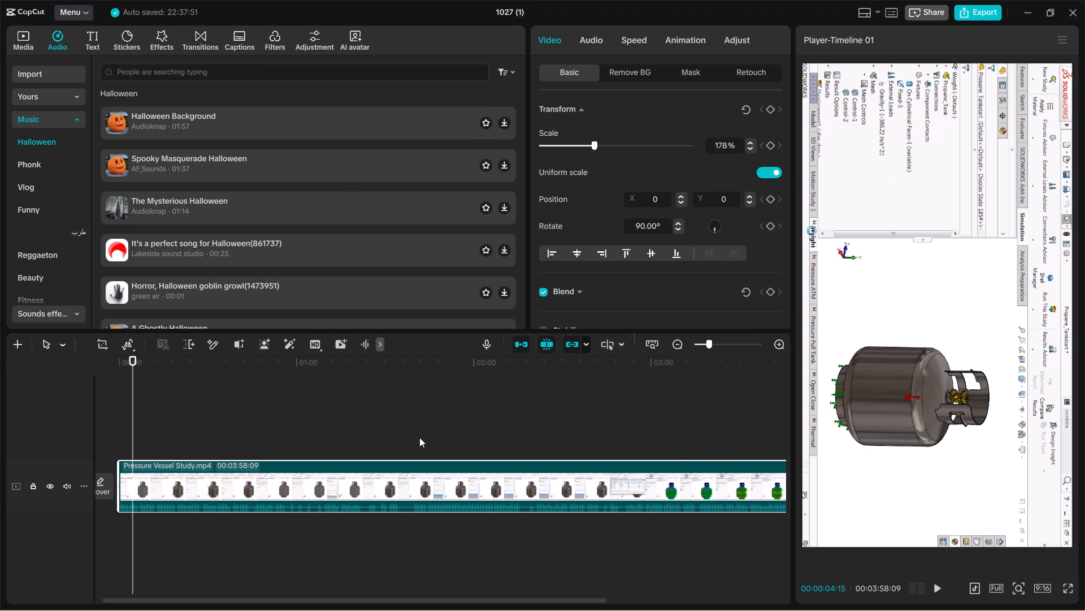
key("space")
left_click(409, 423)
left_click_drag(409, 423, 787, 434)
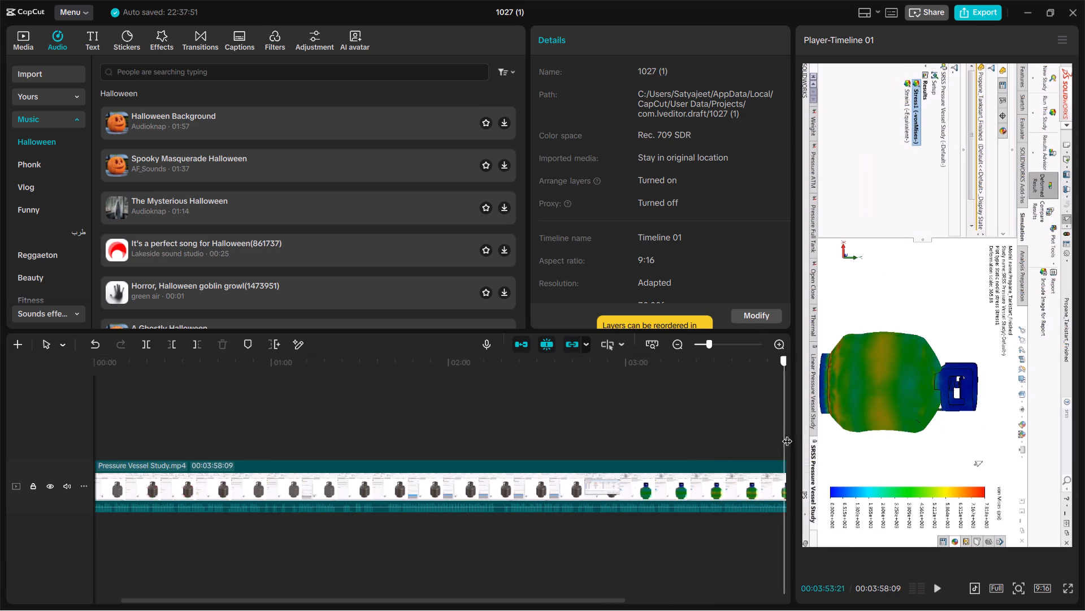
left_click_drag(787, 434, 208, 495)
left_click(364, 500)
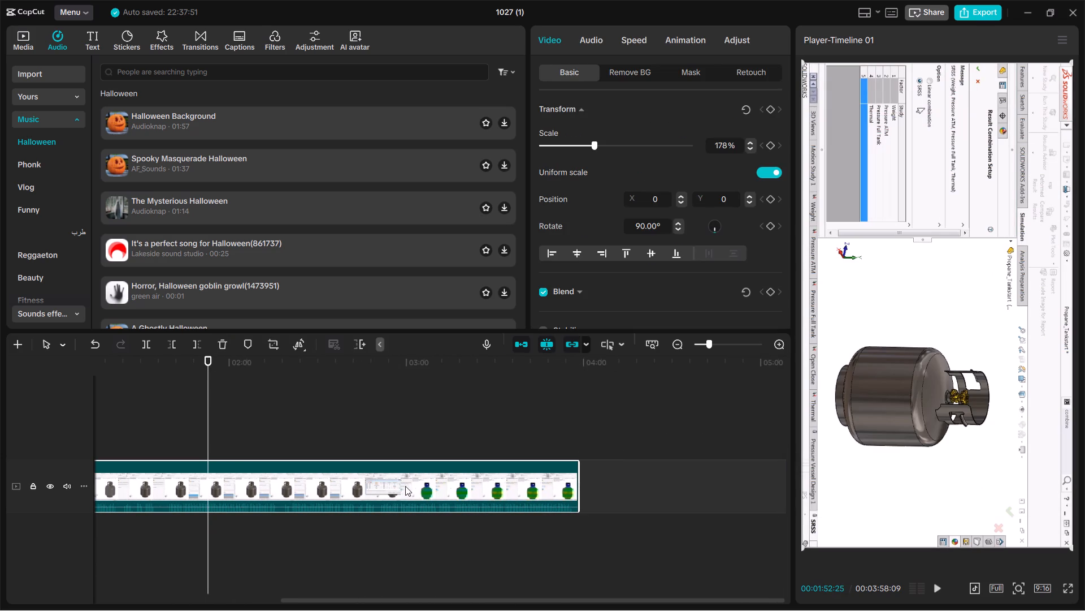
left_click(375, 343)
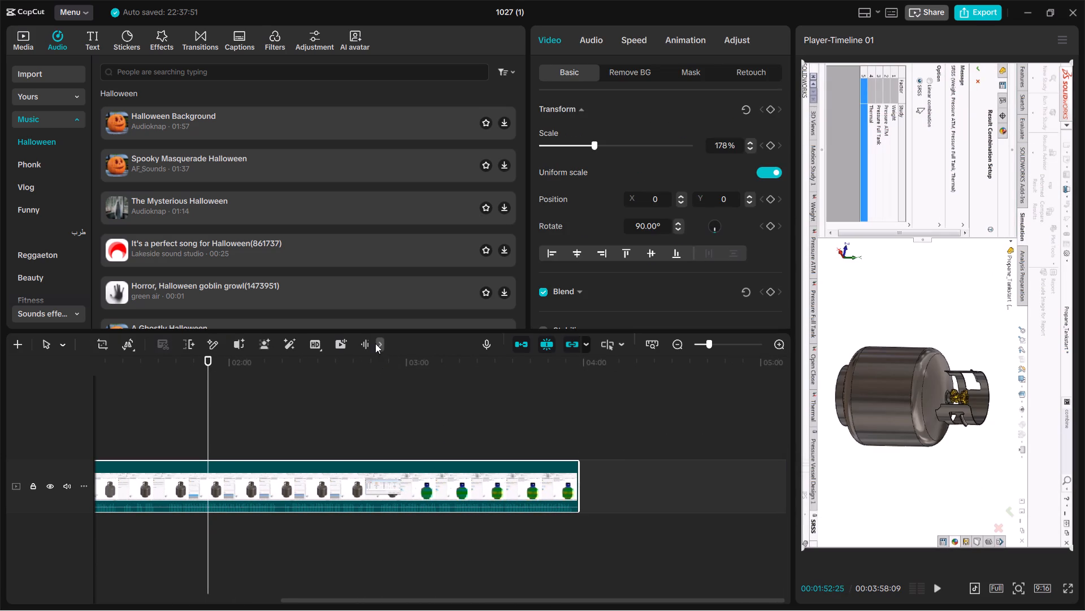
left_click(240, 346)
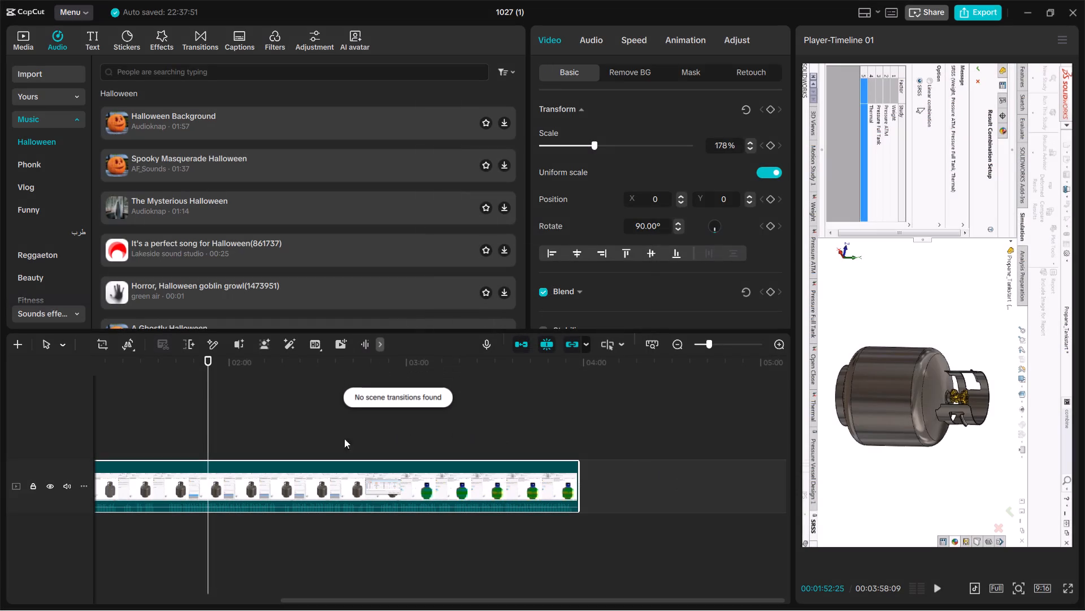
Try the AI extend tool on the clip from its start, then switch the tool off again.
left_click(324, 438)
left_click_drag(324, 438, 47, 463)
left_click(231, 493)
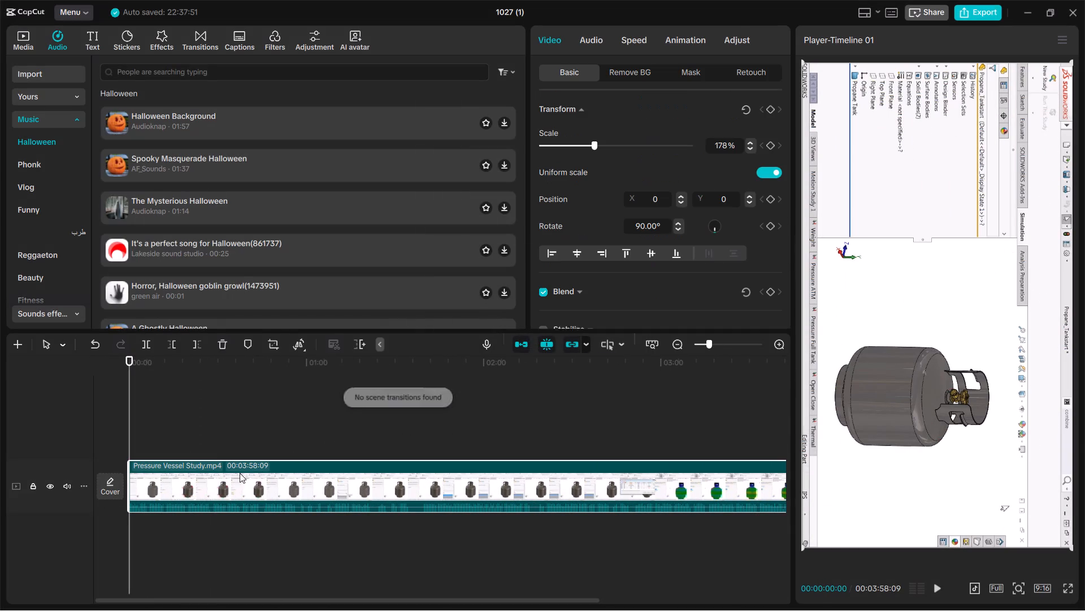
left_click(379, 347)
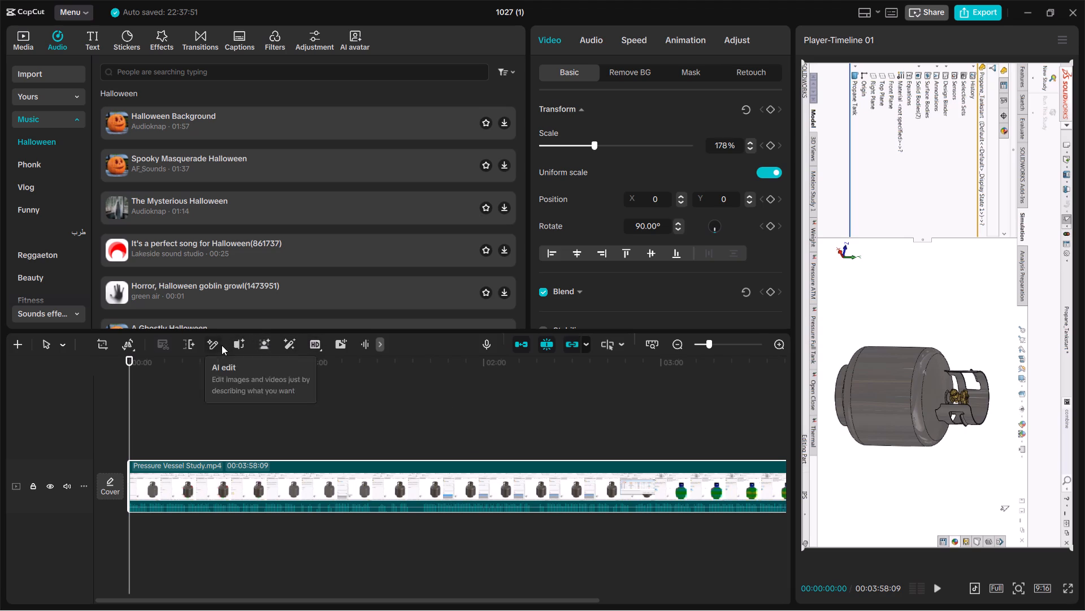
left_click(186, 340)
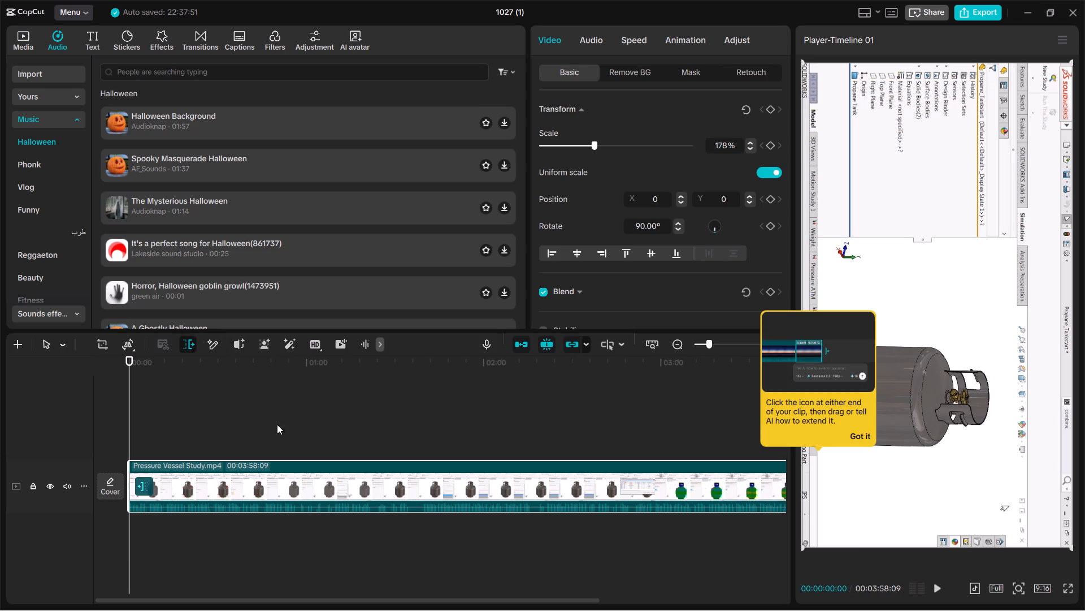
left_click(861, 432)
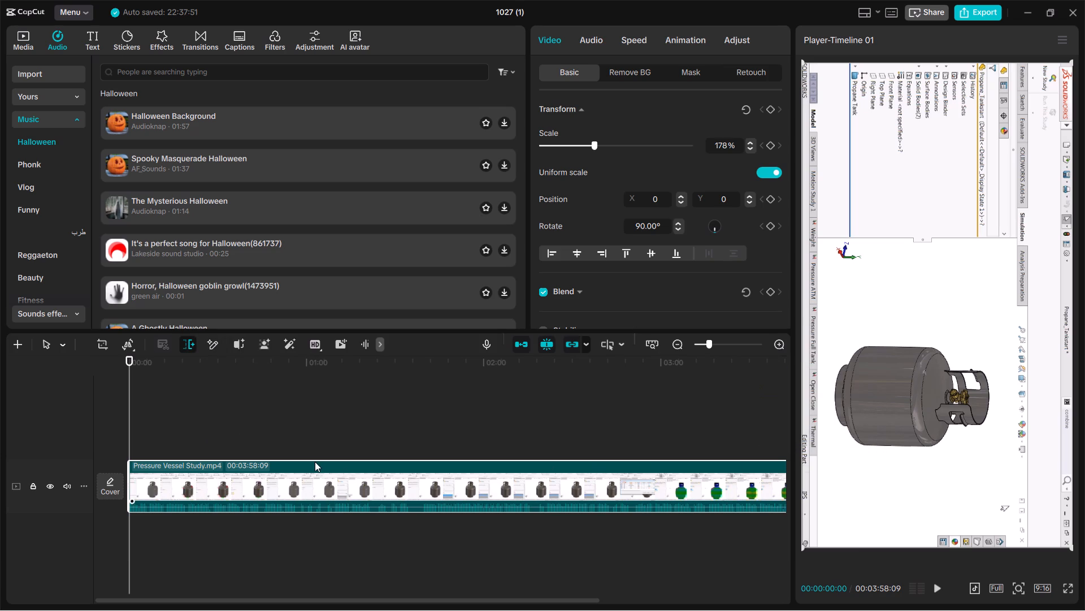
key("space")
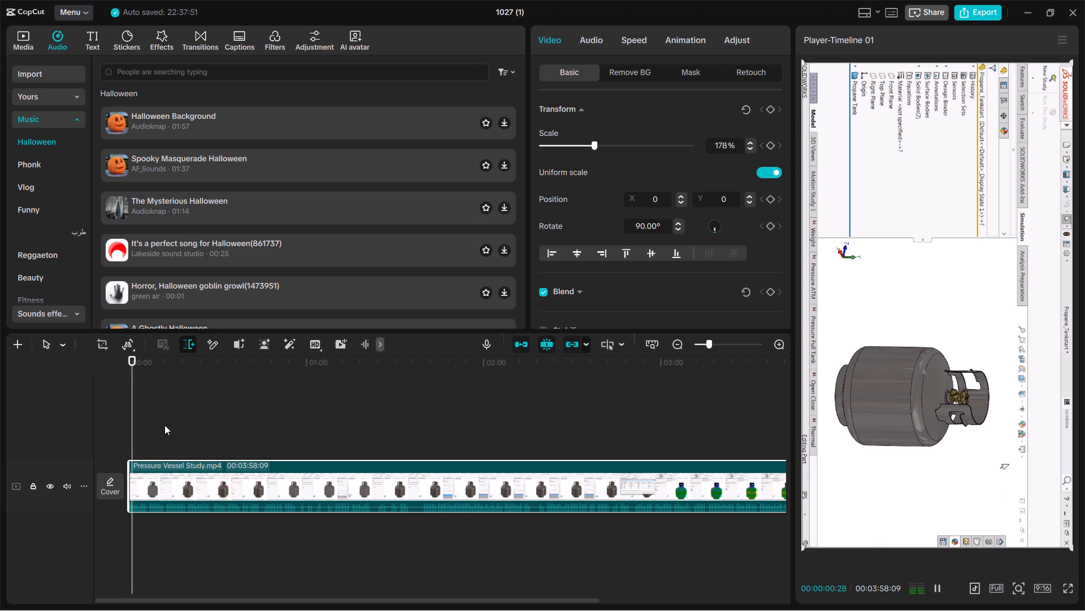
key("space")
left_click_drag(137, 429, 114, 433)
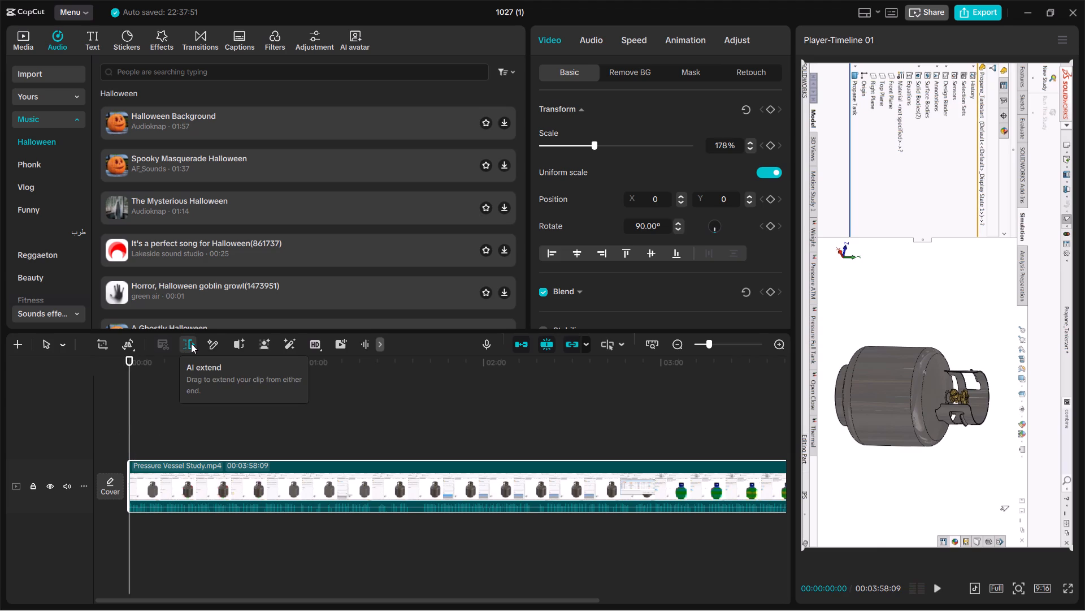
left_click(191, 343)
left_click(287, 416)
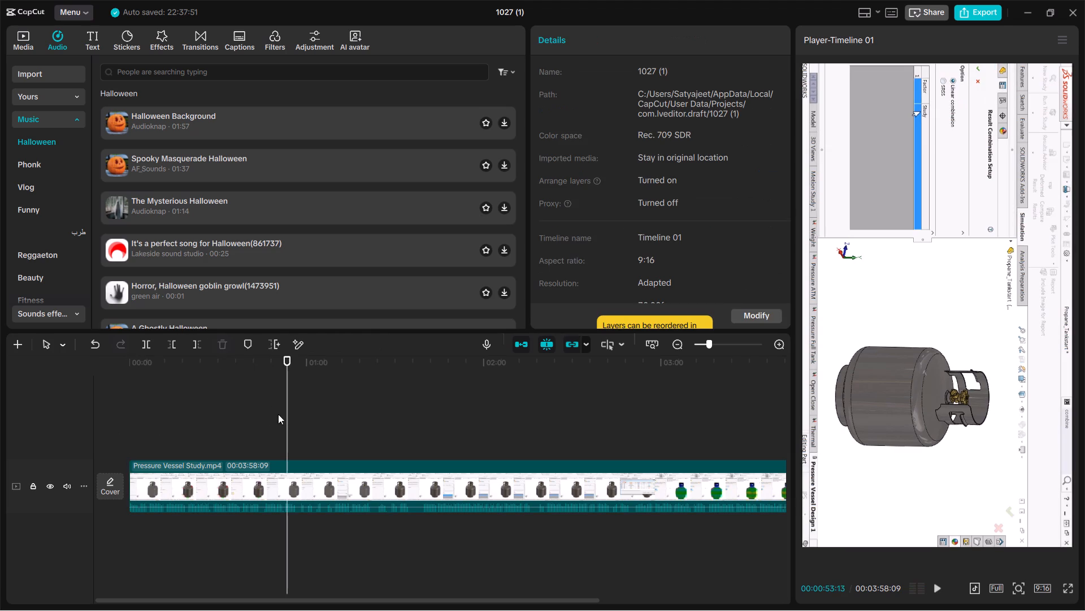
Look through the first minute of the clip and browse the available adjustments and featured filters.
left_click_drag(282, 414, 149, 438)
left_click_drag(287, 405, 254, 415)
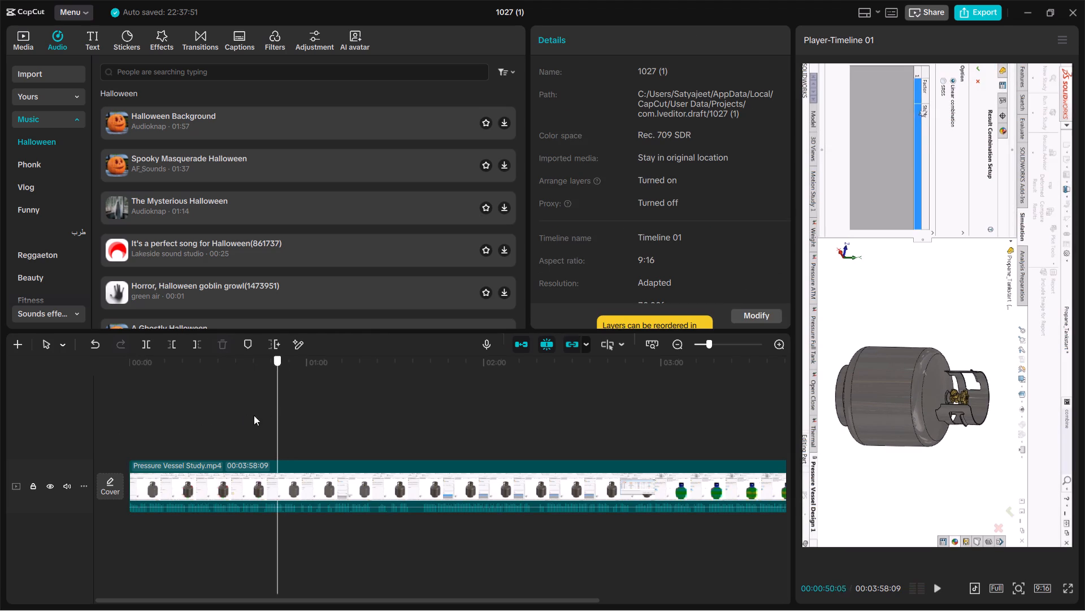
left_click_drag(254, 415, 81, 437)
left_click(210, 384)
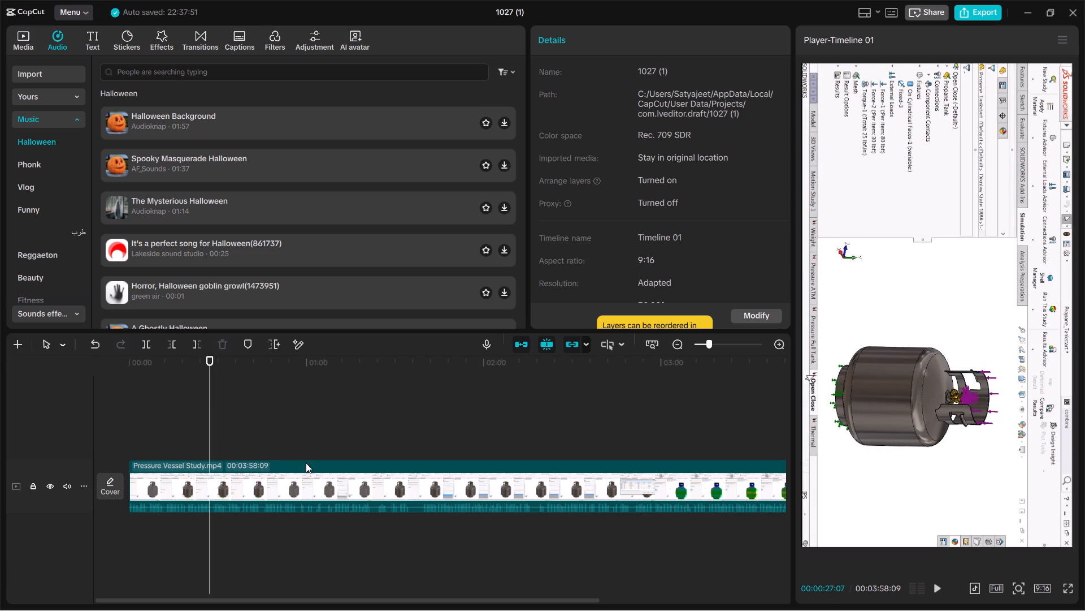
left_click(297, 479)
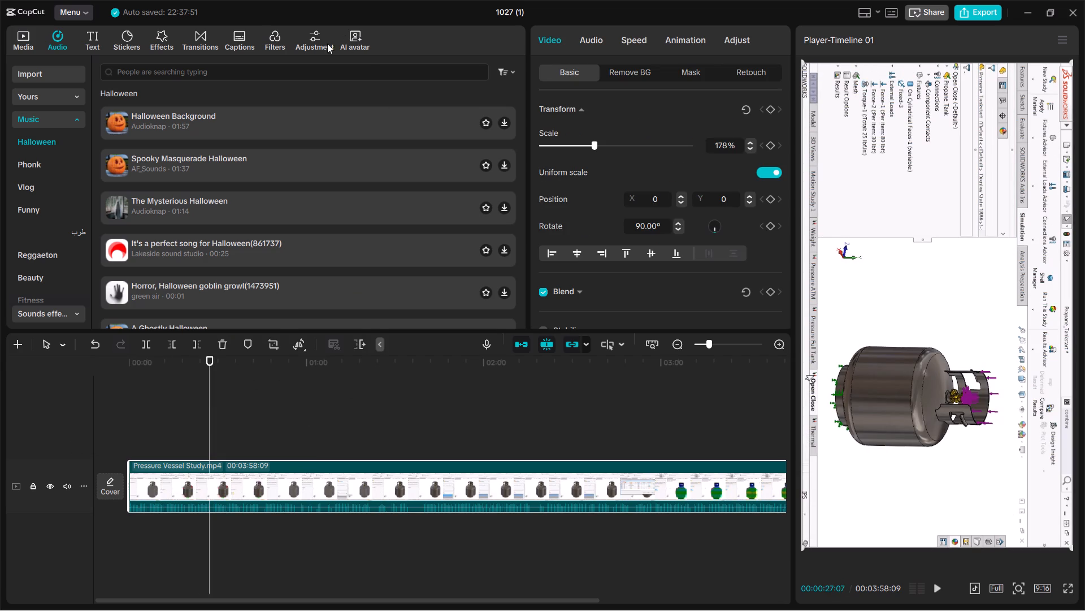
left_click(316, 39)
left_click(289, 42)
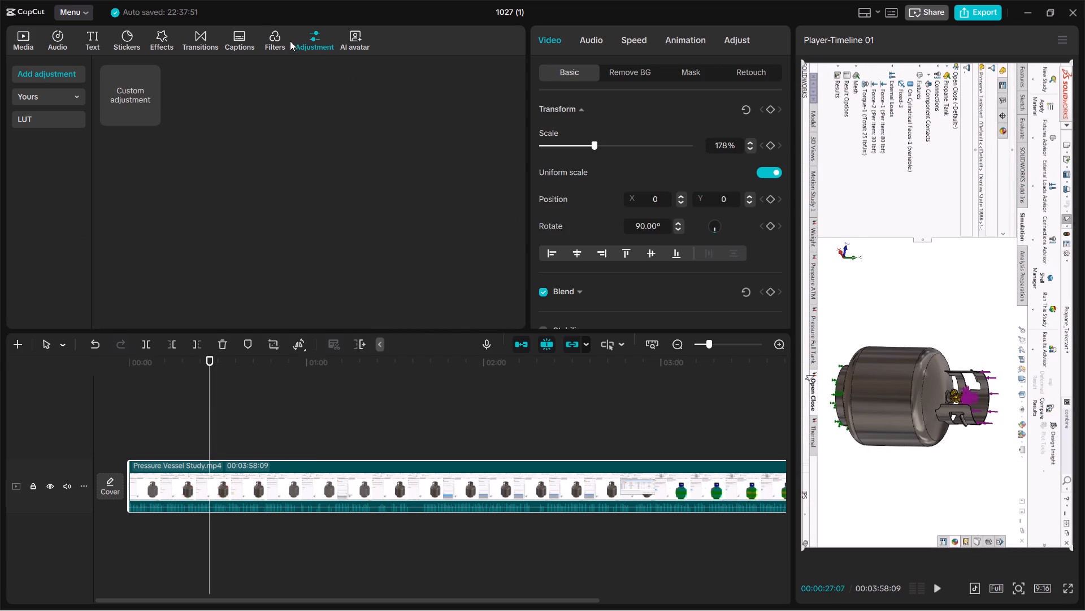
left_click(278, 33)
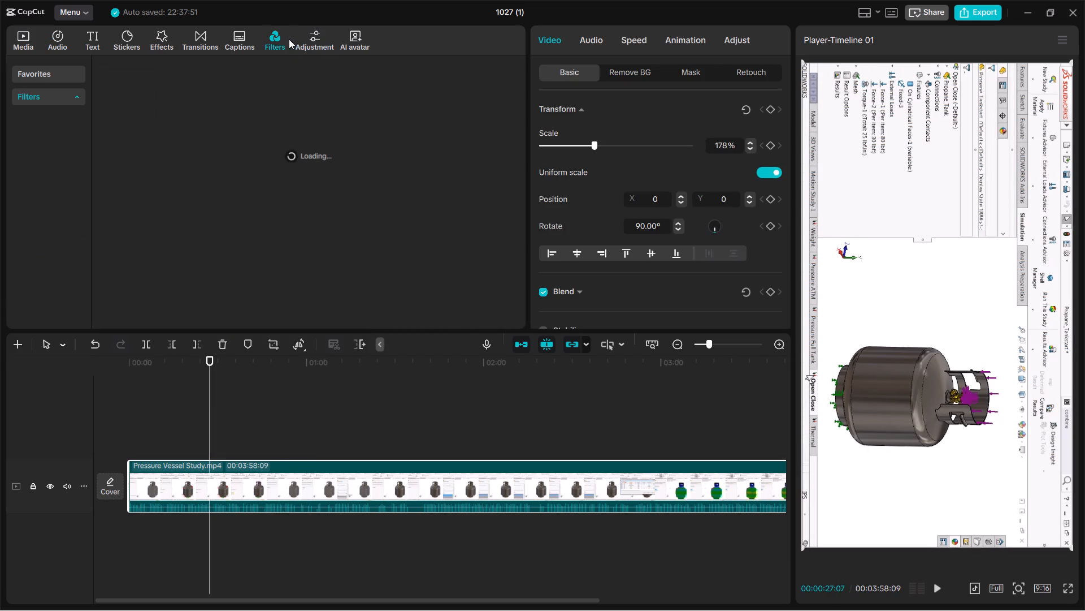
scroll(433, 167, "down", 3)
scroll(434, 180, "up", 3)
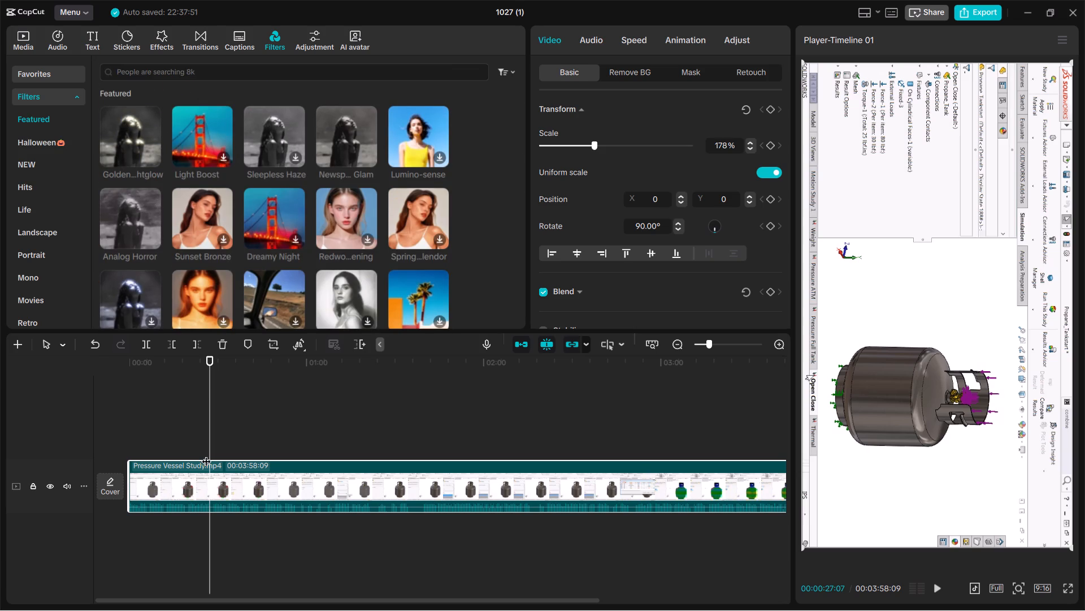
Copy the Pressure Vessel Study clip and paste it onto a new track above the original, starting at 00:00.
left_click_drag(211, 440, 0, 432)
key("space")
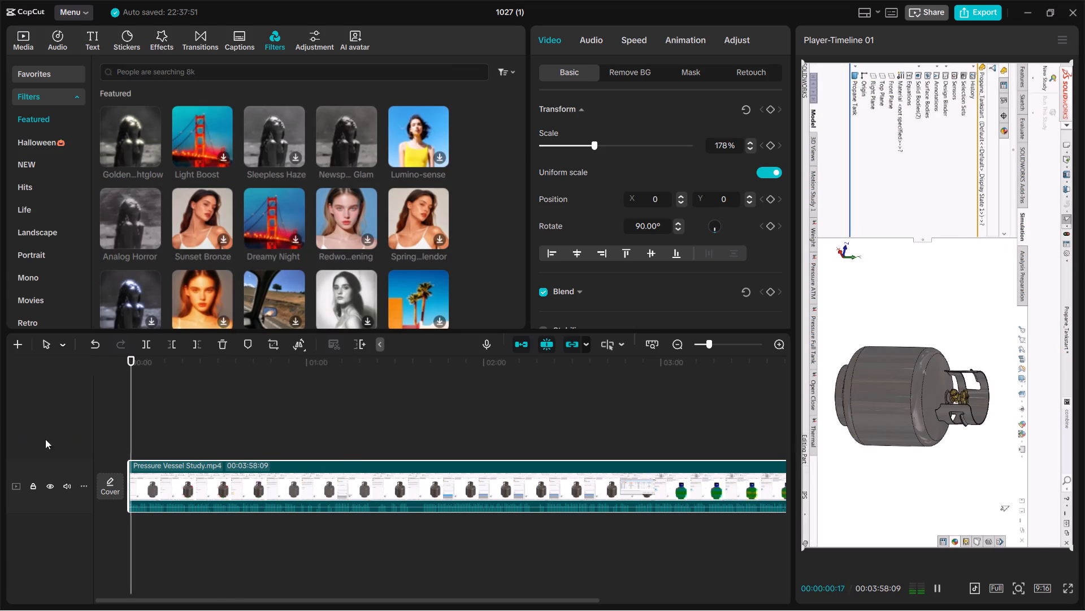
key("space")
left_click(214, 475)
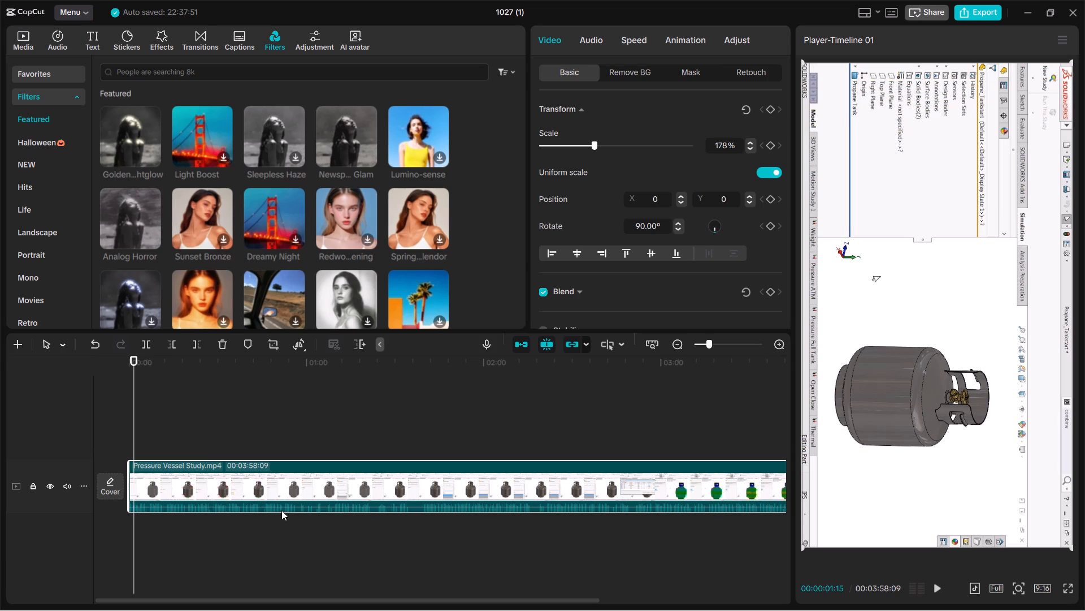
key("ctrl+c")
left_click(220, 428)
left_click_drag(220, 428, 60, 440)
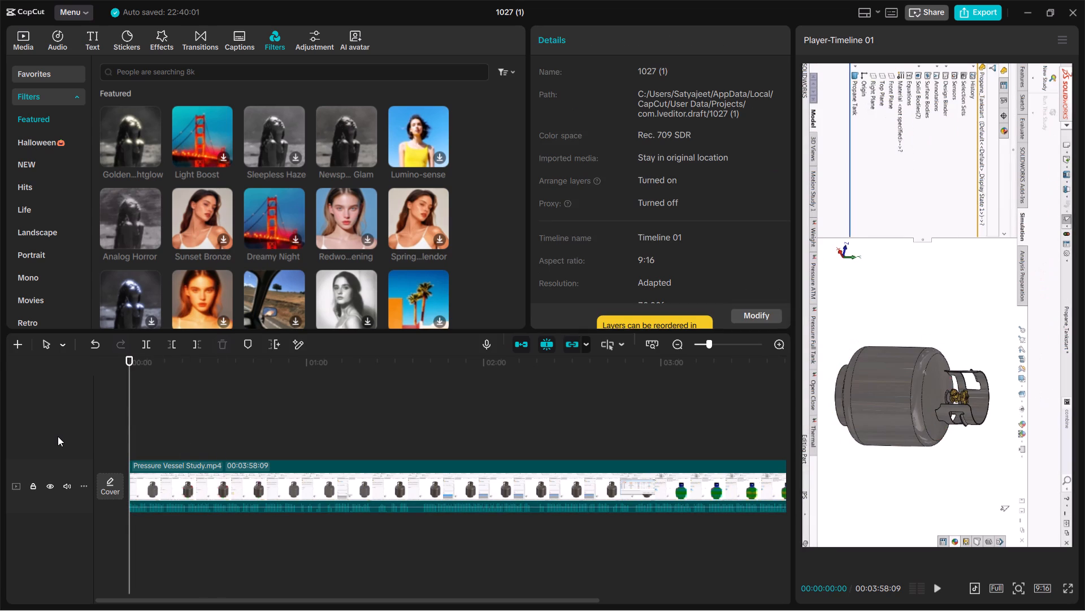
key("ctrl+v")
left_click(271, 437)
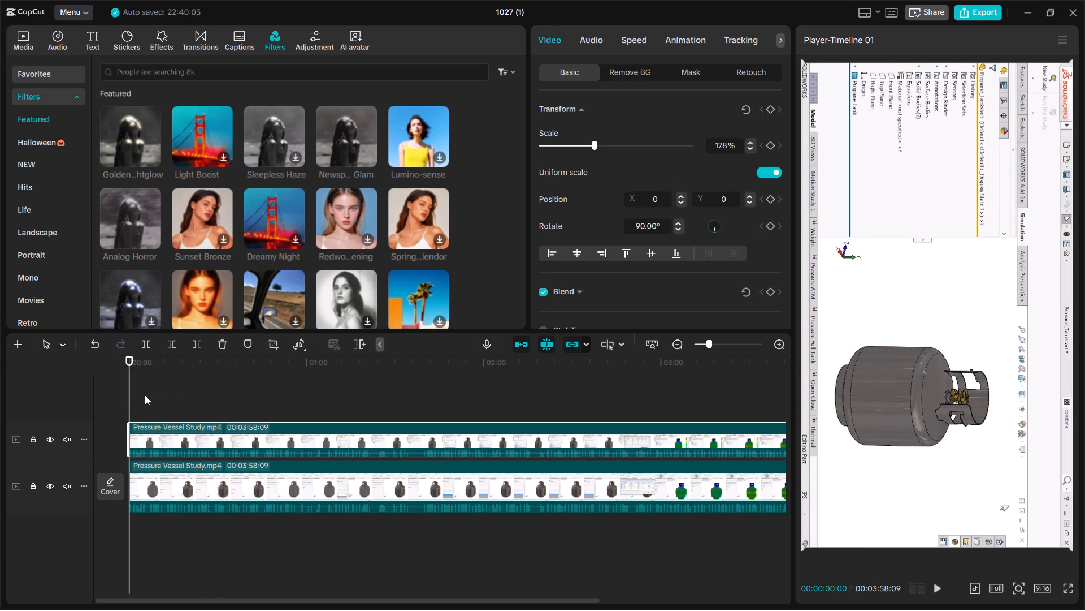
Set the playback speed of the copied clip on the upper track to 5.00x.
left_click_drag(131, 394, 275, 413)
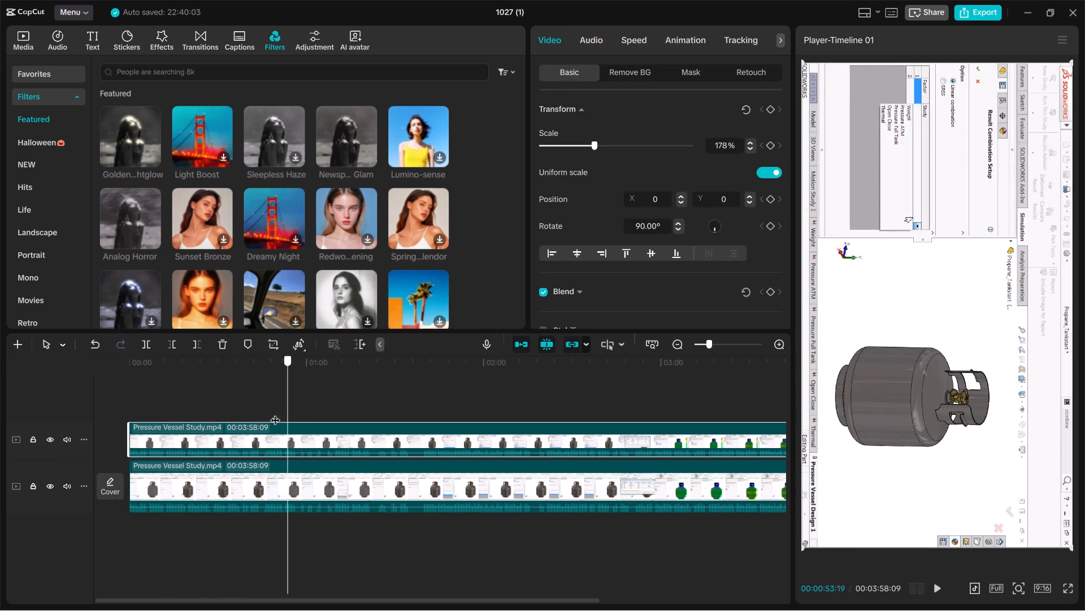
left_click_drag(275, 413, 172, 415)
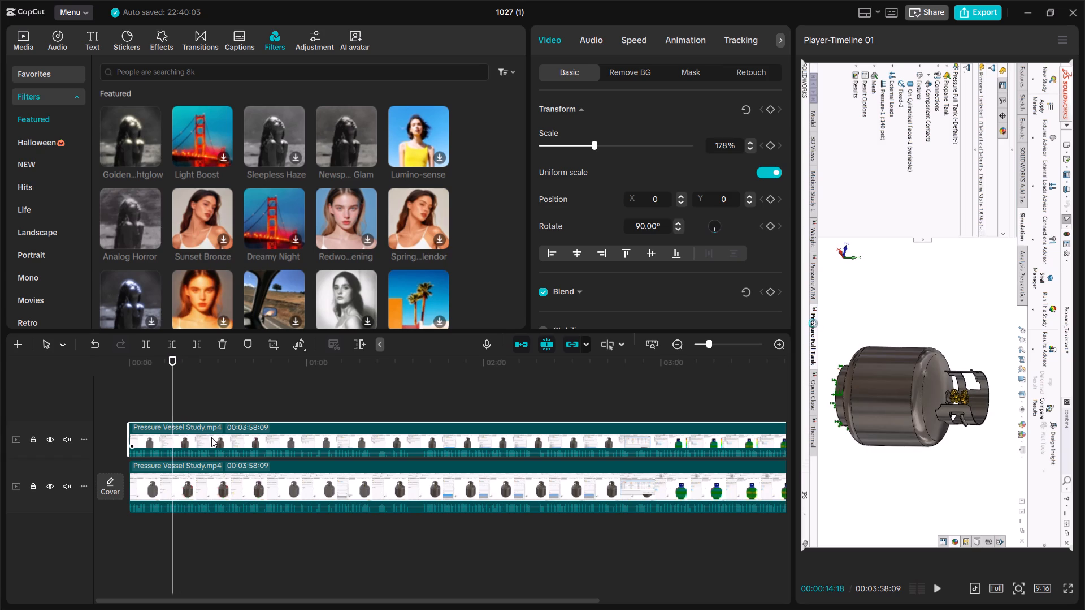
left_click(211, 437)
left_click(590, 41)
left_click(623, 38)
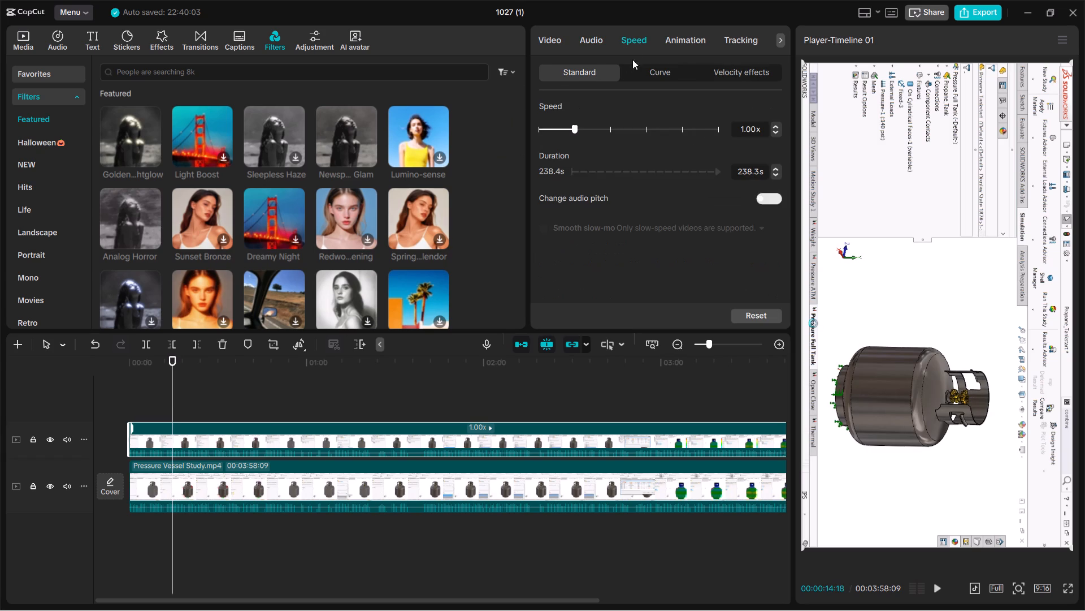
left_click_drag(572, 129, 643, 134)
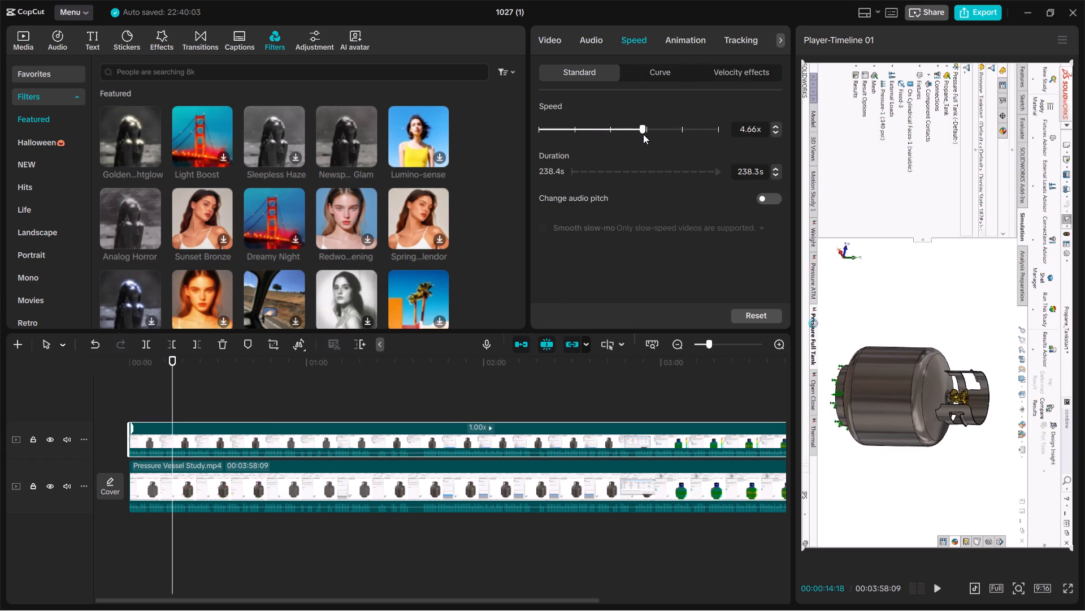
left_click_drag(643, 134, 646, 134)
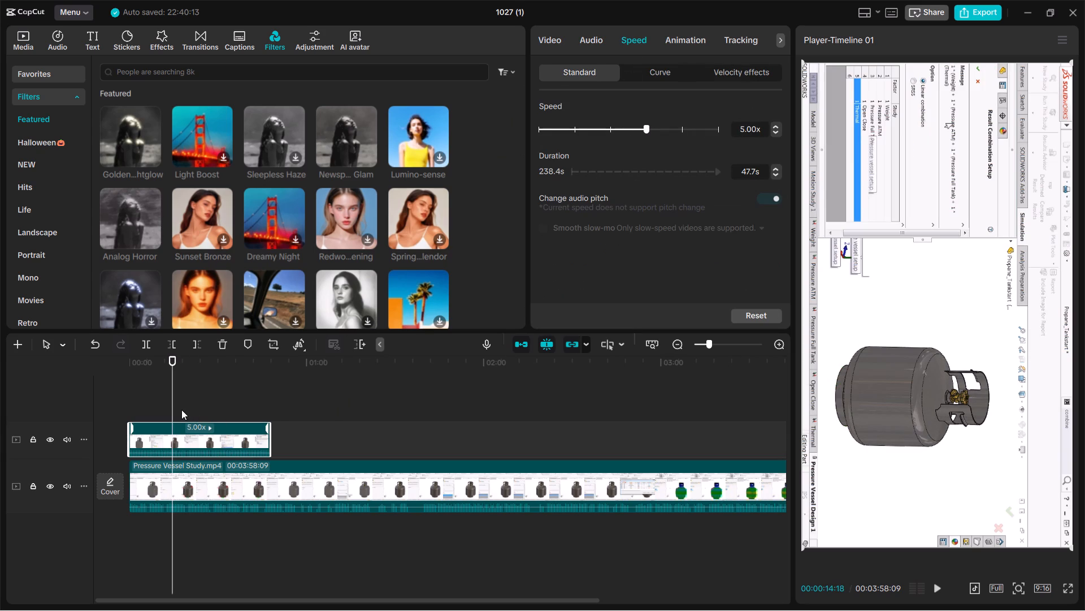
Set the playback speed of the original clip on the main track to 2.00x.
left_click_drag(174, 405, 266, 410)
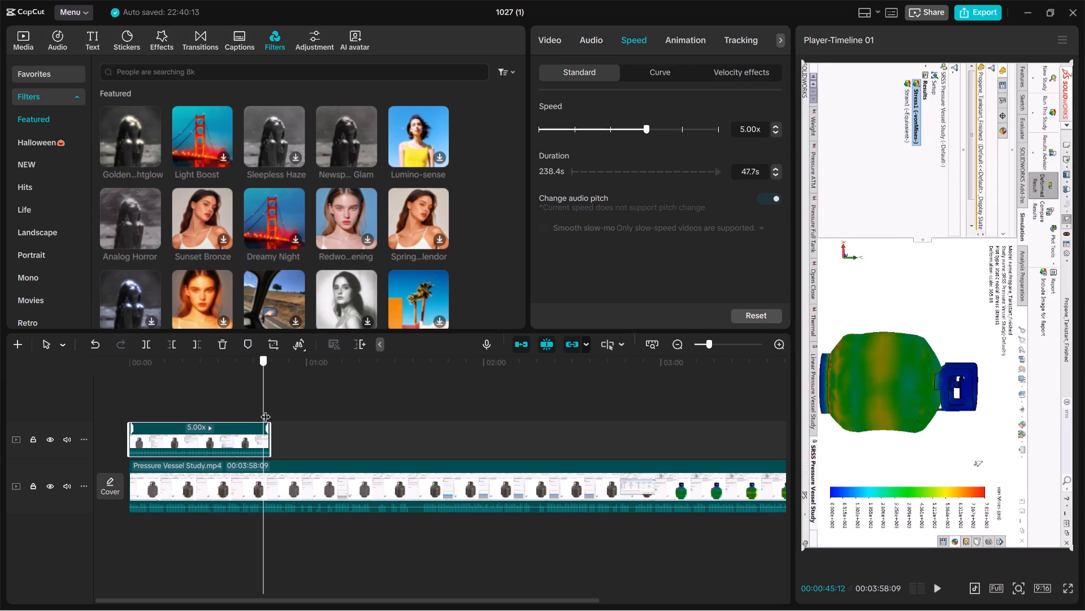
left_click_drag(266, 410, 251, 404)
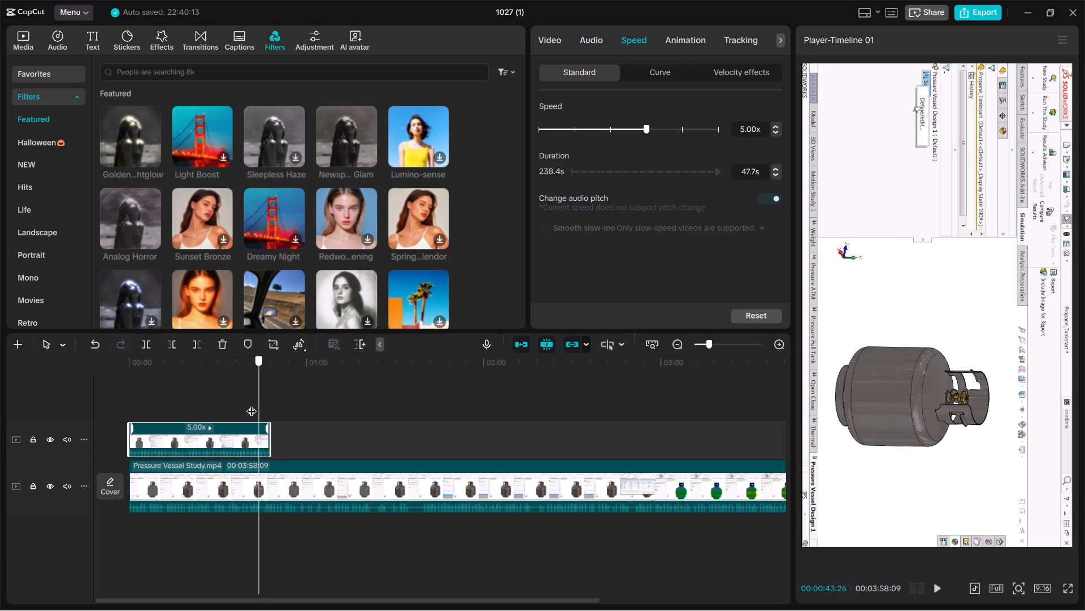
left_click_drag(251, 404, 125, 410)
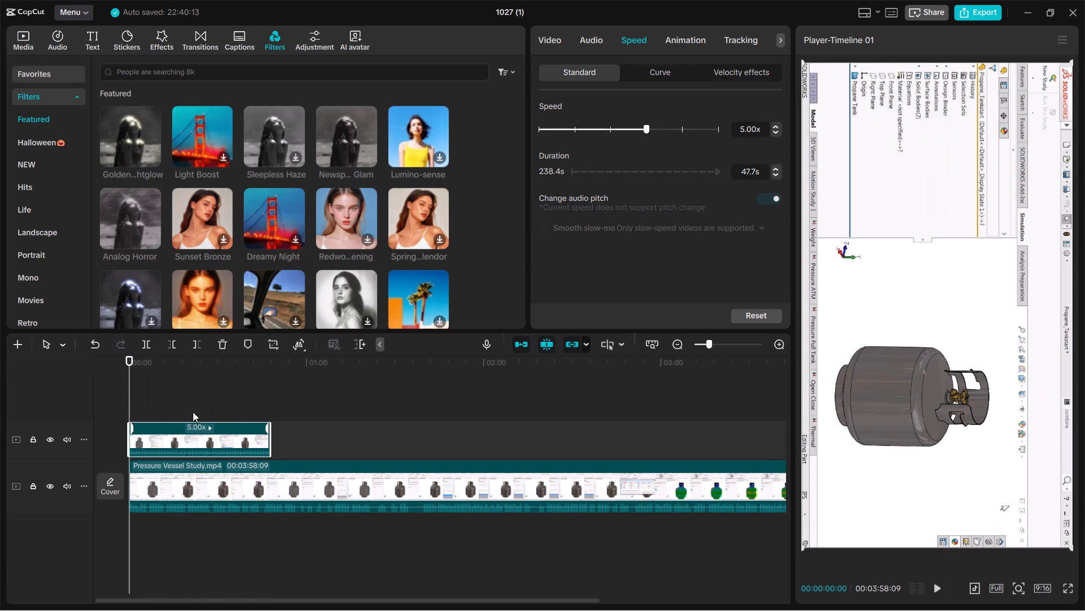
left_click(266, 471)
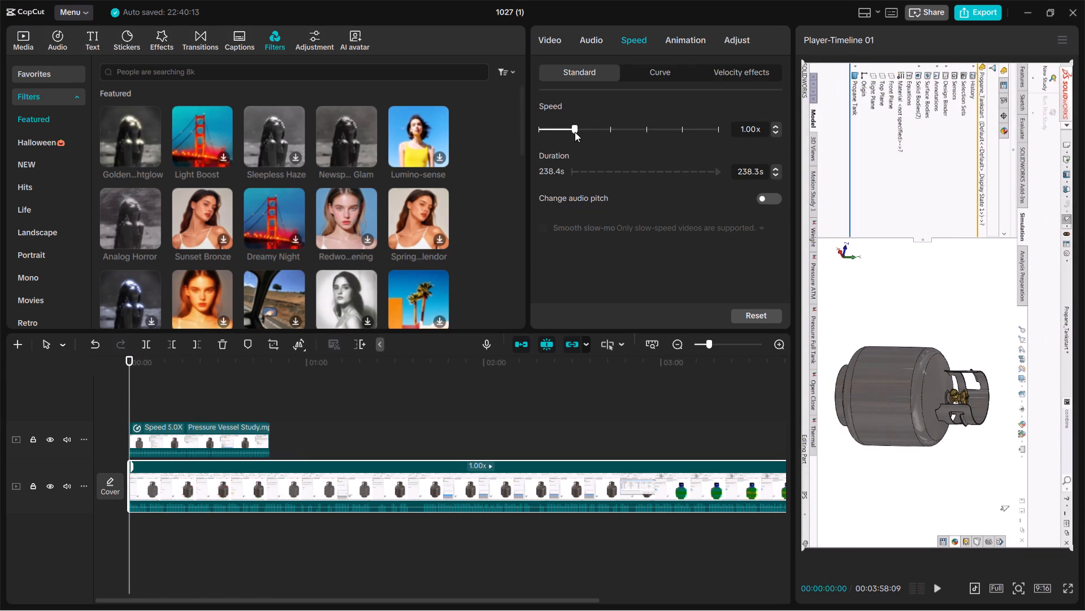
left_click_drag(572, 131, 609, 137)
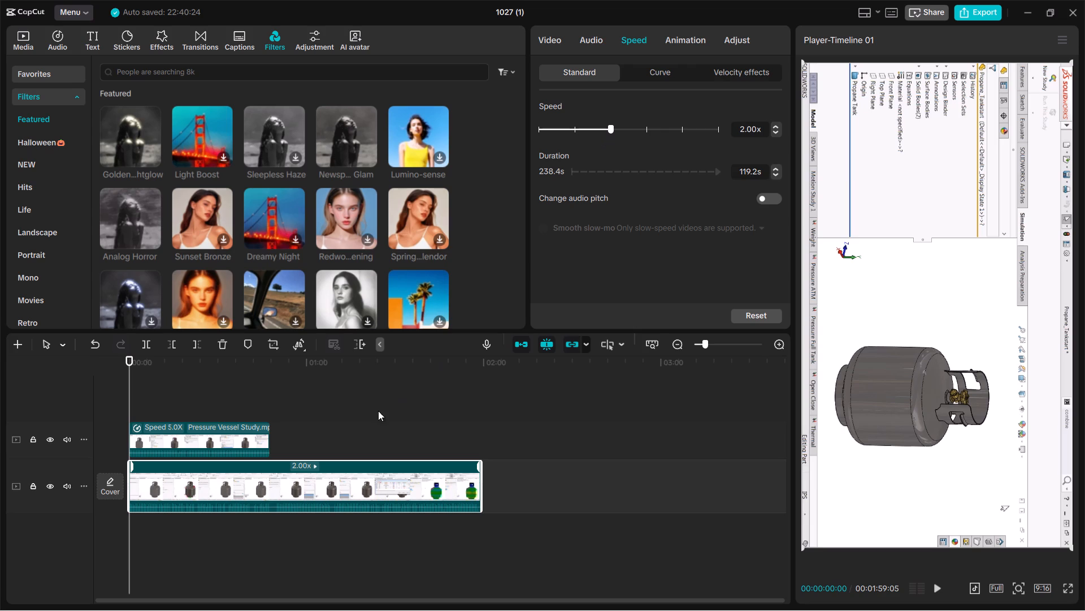
Mute the upper track holding the 5x copy while playing the timeline from the start.
key("space")
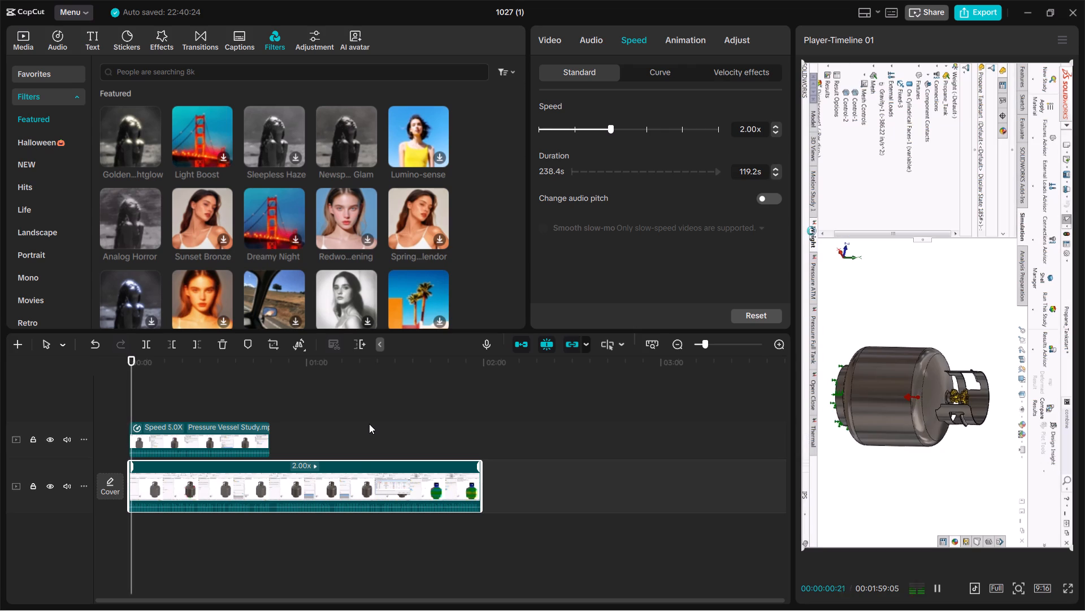
left_click(62, 436)
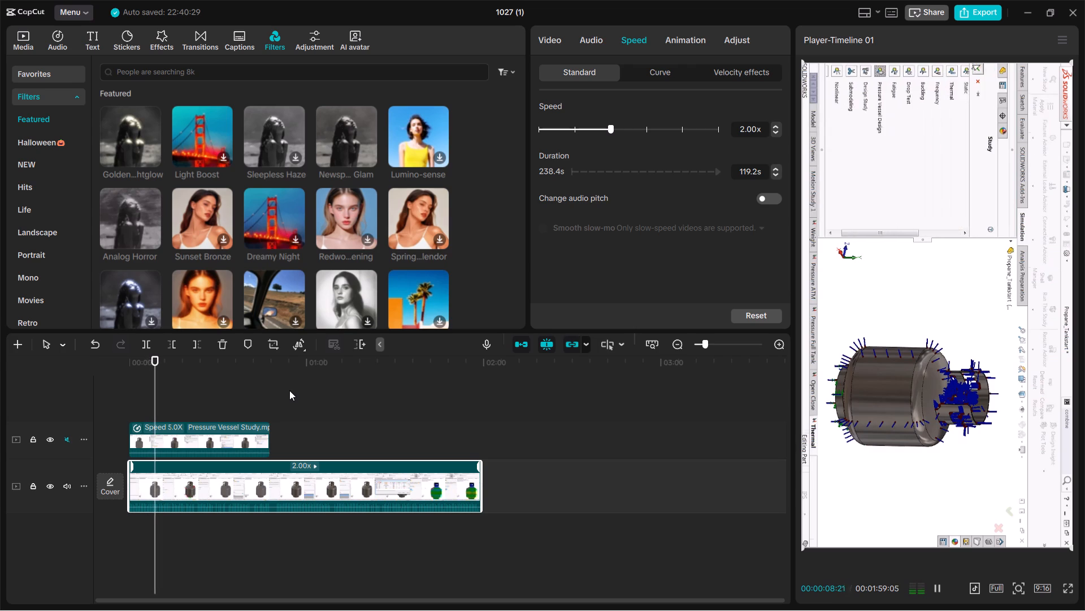
key("space")
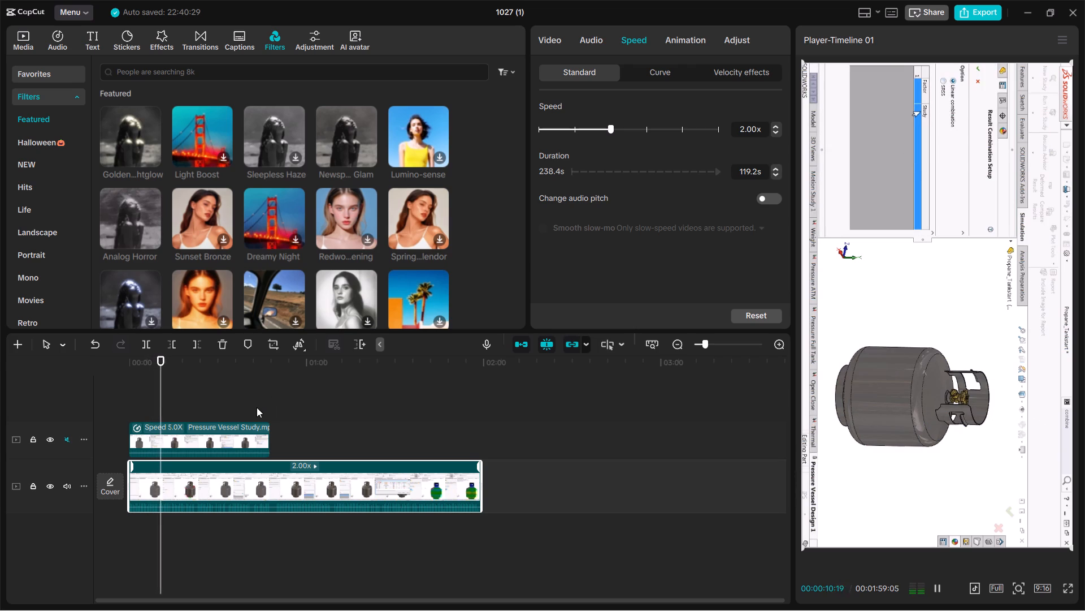
Raise the upper-track clip's playback speed to about 64.21x and play the timeline from the start to check it.
left_click(207, 437)
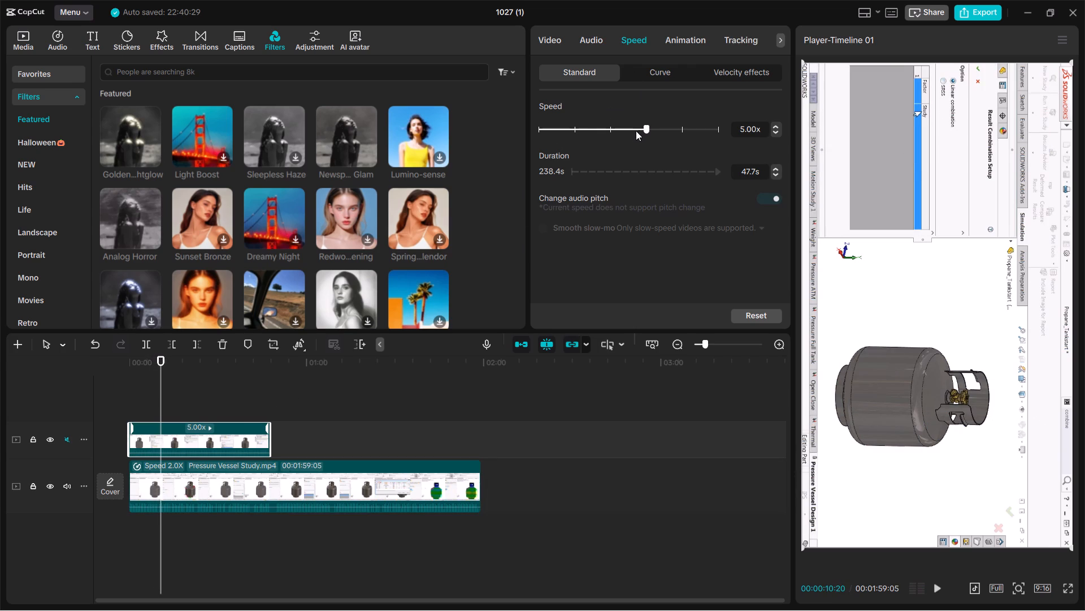
left_click_drag(643, 127, 680, 128)
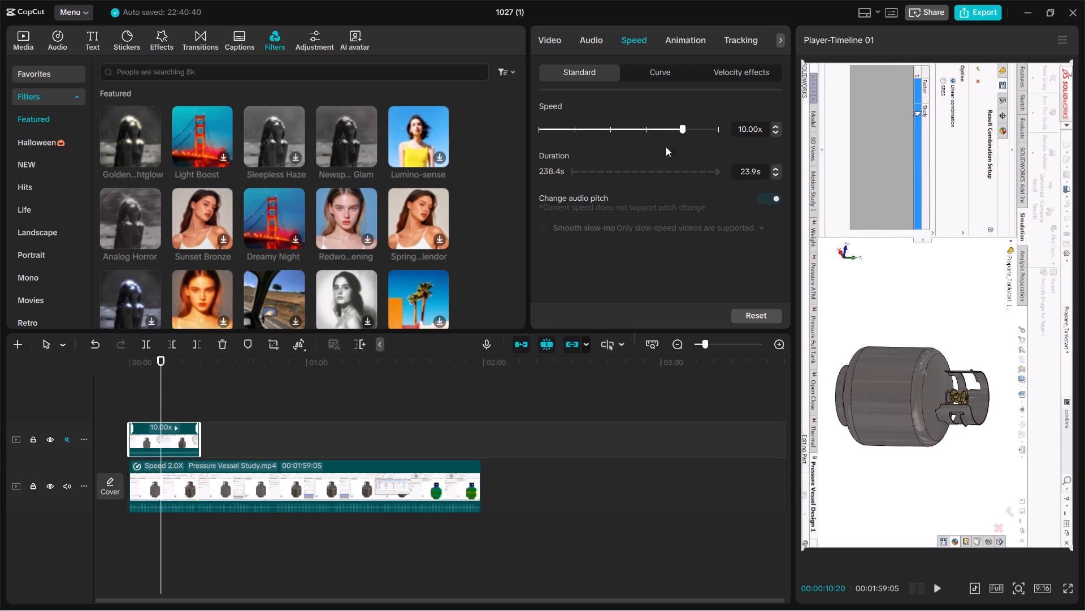
left_click_drag(685, 124, 704, 129)
left_click_drag(164, 412, 27, 429)
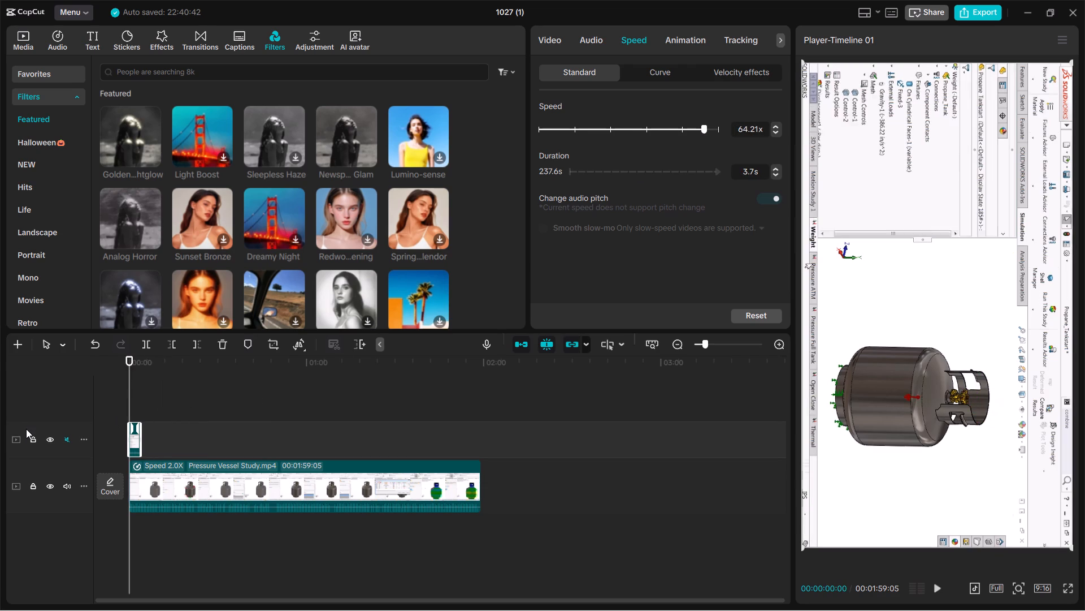
key("space")
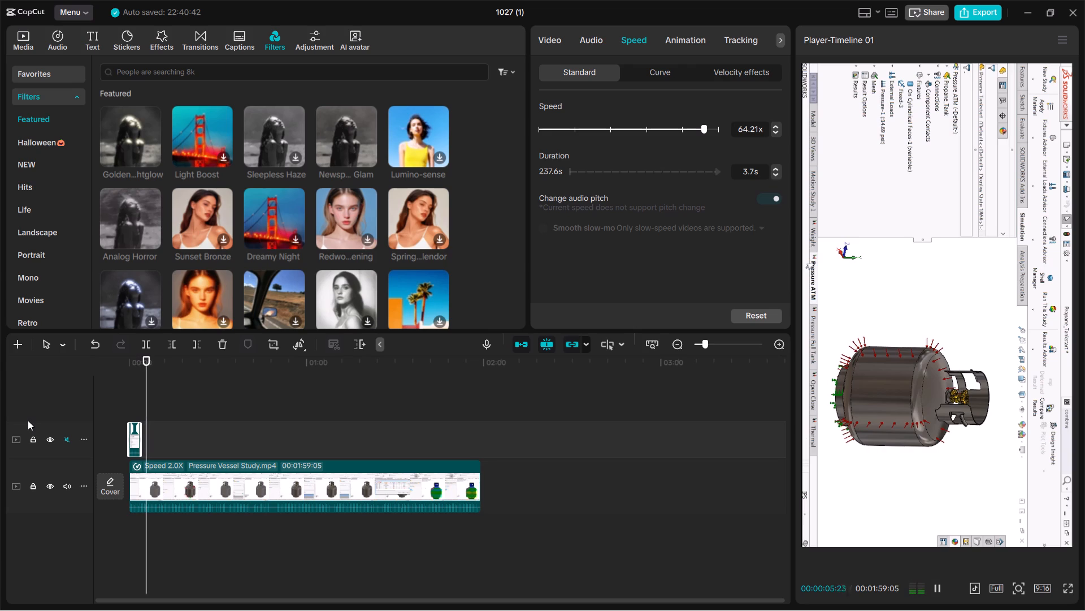
key("space")
Cut off the end of the 2.00x main-track clip from about 00:01:46:15 onward.
scroll(181, 434, "up", 13, "ctrl")
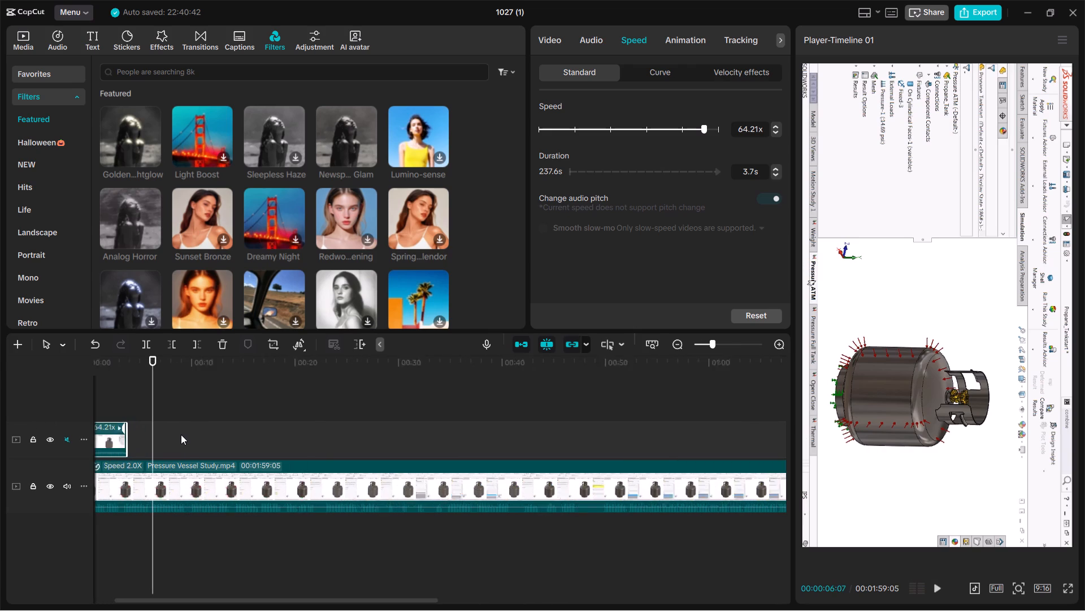
scroll(181, 434, "up", 2, "ctrl")
left_click_drag(151, 424, 422, 432)
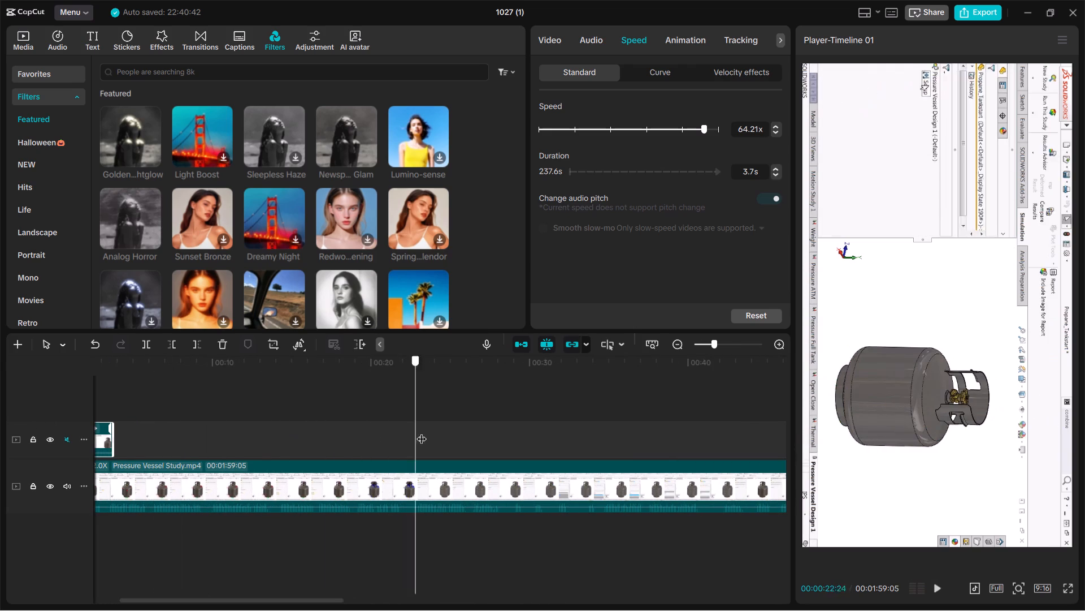
left_click_drag(422, 432, 785, 480)
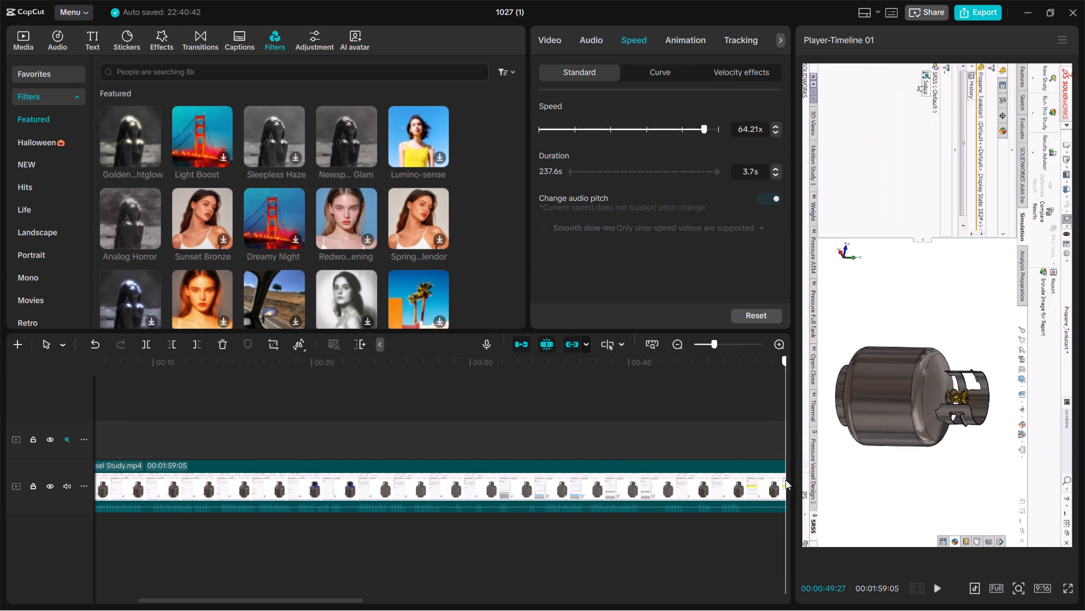
left_click_drag(785, 480, 790, 481)
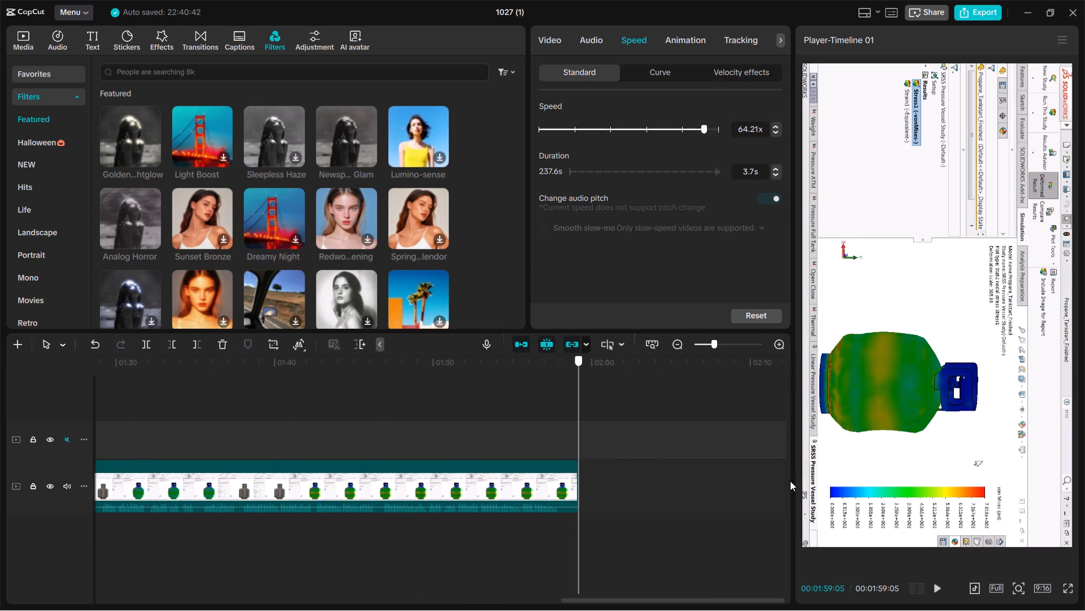
left_click_drag(790, 481, 347, 548)
key("space")
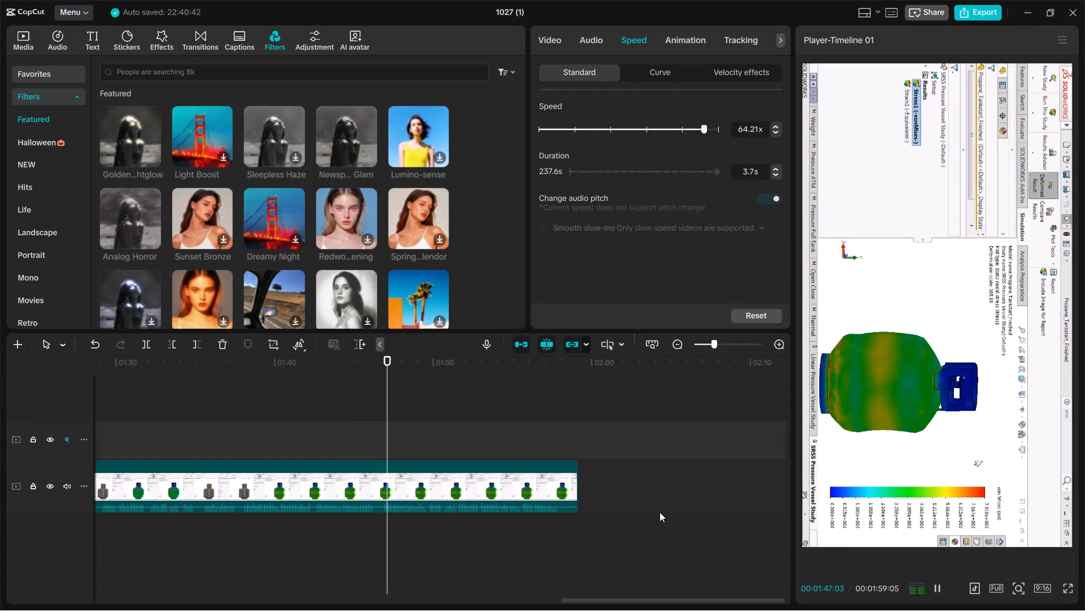
left_click(427, 526)
left_click_drag(427, 526, 377, 529)
key("w")
Review the final stress-result footage on the main track and cut off everything after 00:01:37:29.
left_click(518, 410)
left_click_drag(517, 410, 484, 428)
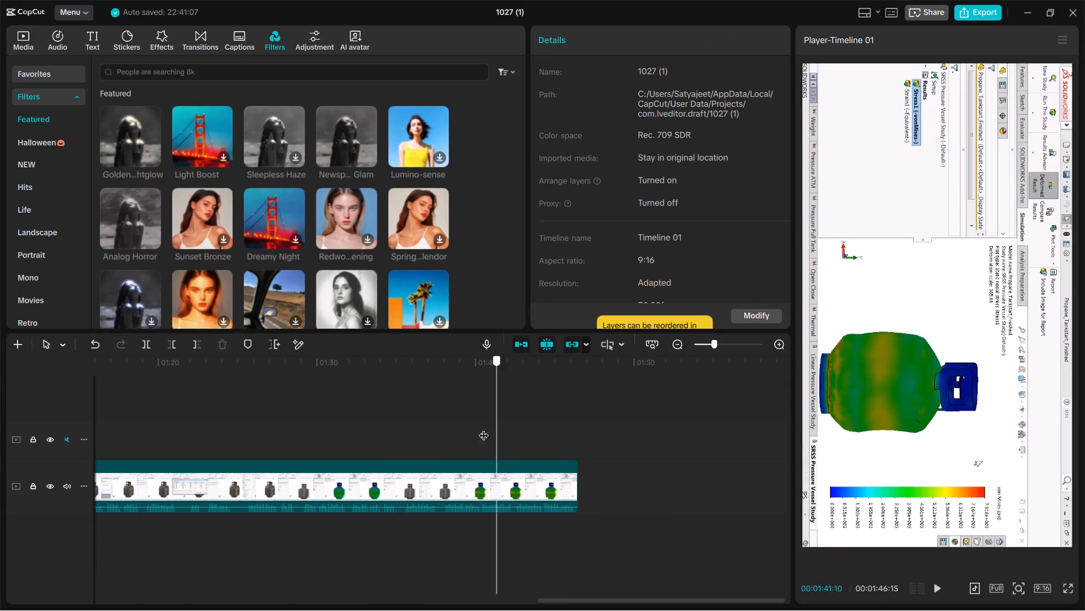
left_click_drag(484, 428, 366, 447)
key("space")
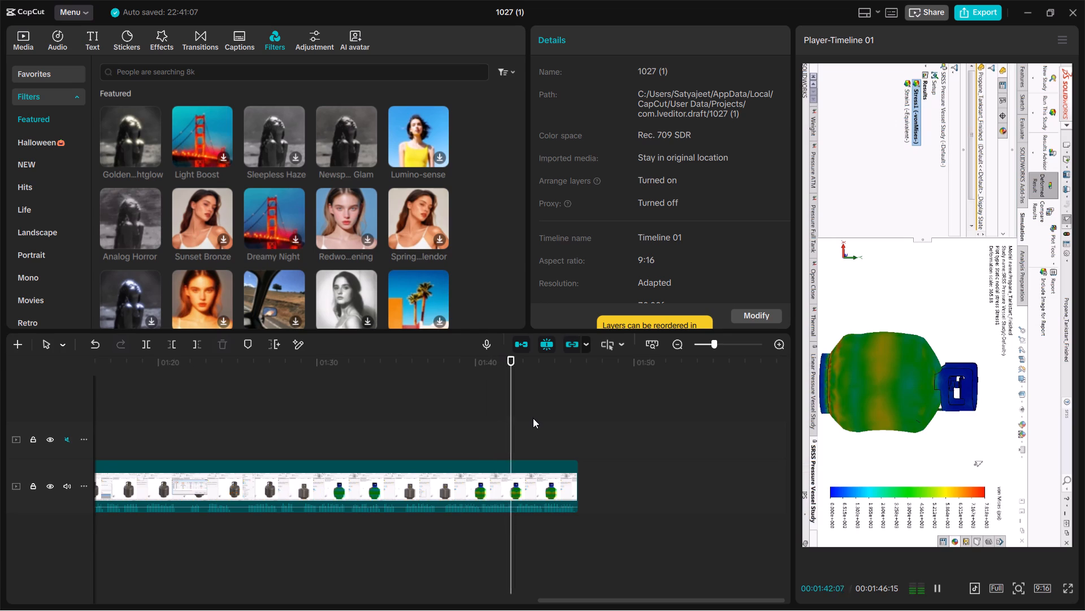
left_click_drag(516, 425, 341, 449)
key("space")
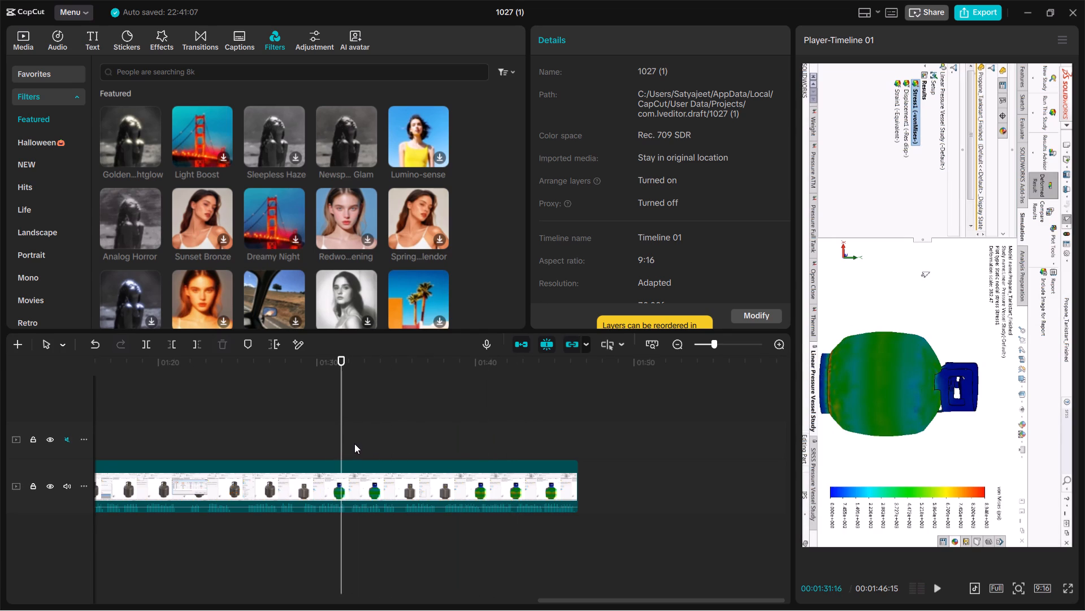
key("space")
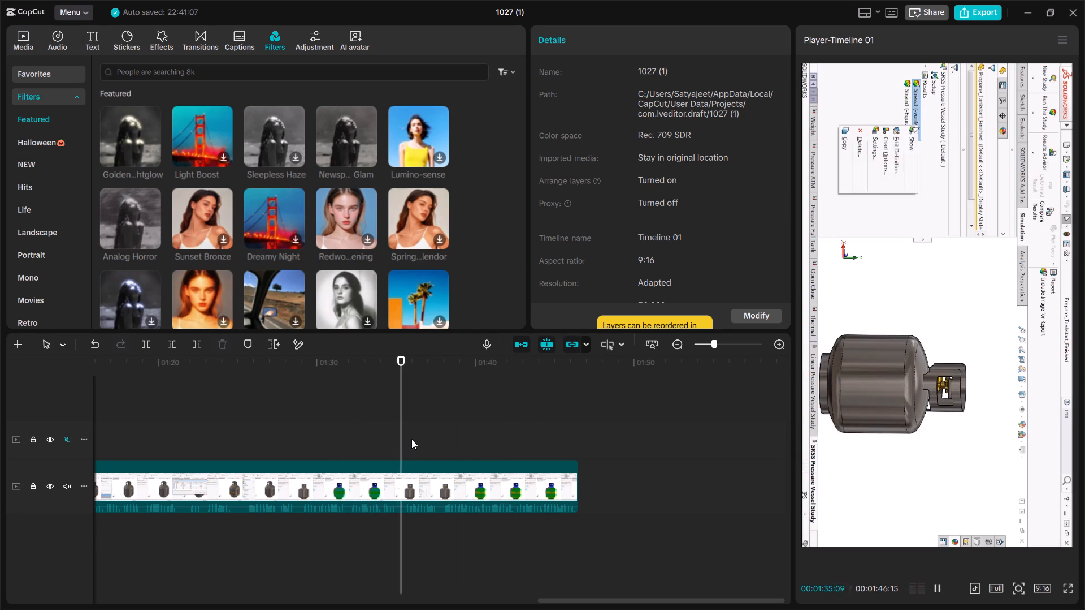
key("space")
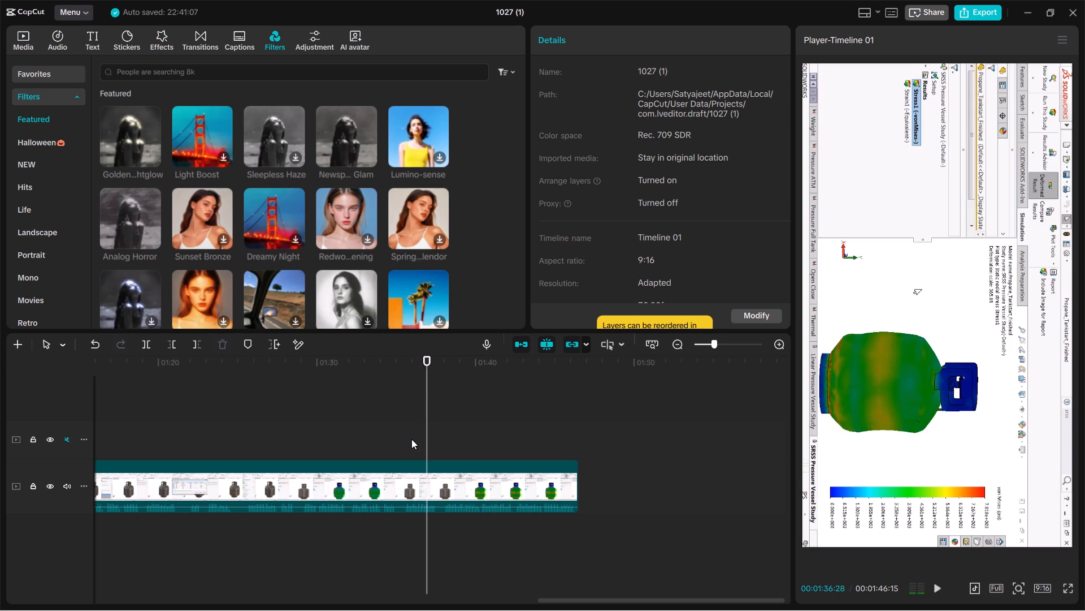
key("space")
key("space")
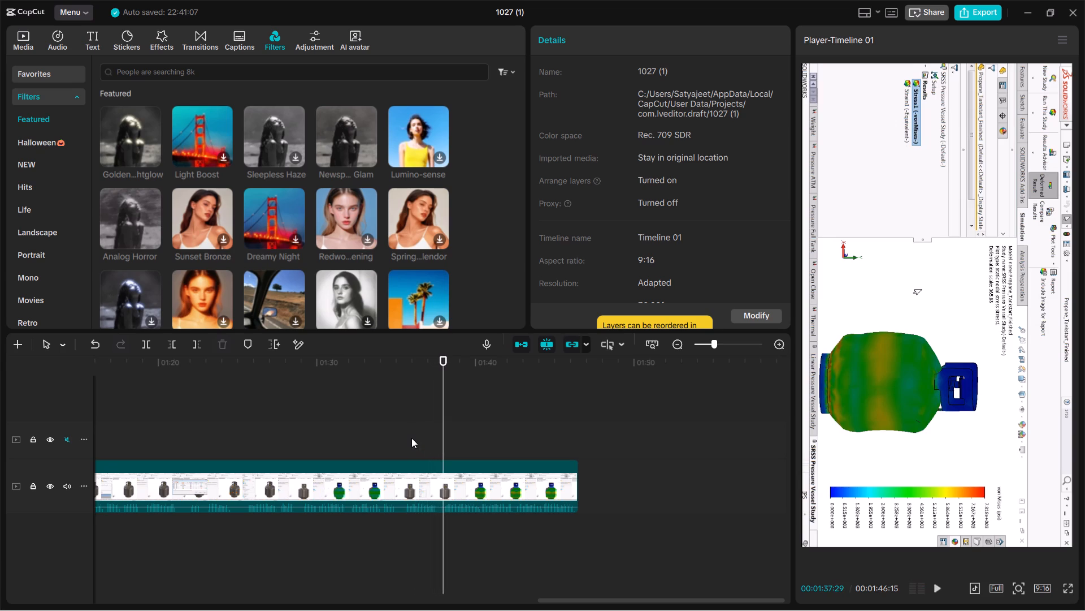
key("w")
Play back the last part of the main-track clip up to about 00:01:31 to check the footage leading to its end.
left_click(462, 417)
left_click_drag(462, 417, 428, 430)
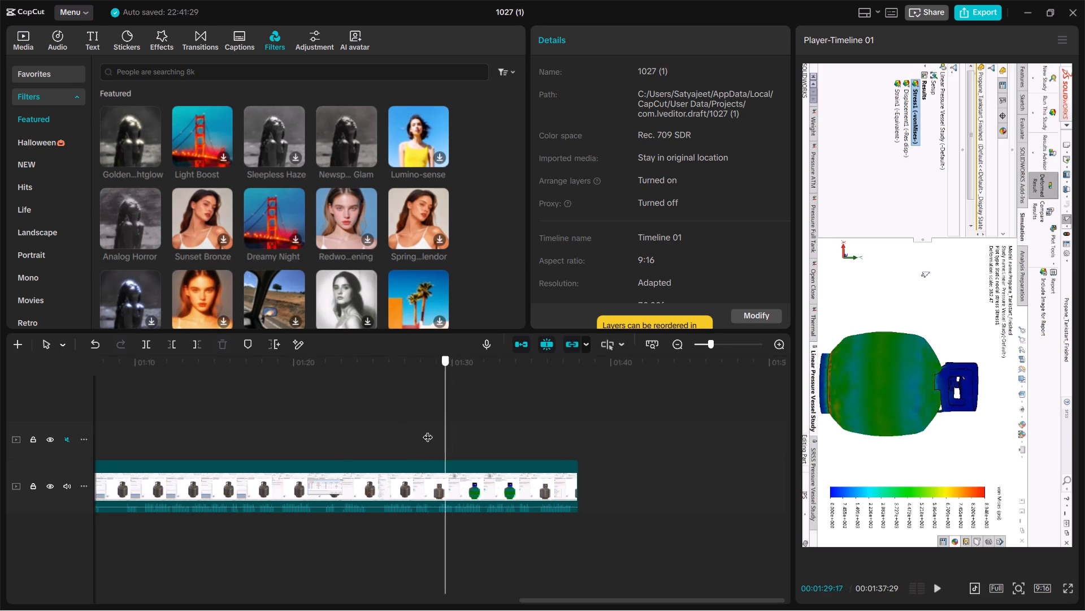
left_click_drag(428, 430, 206, 463)
key("space")
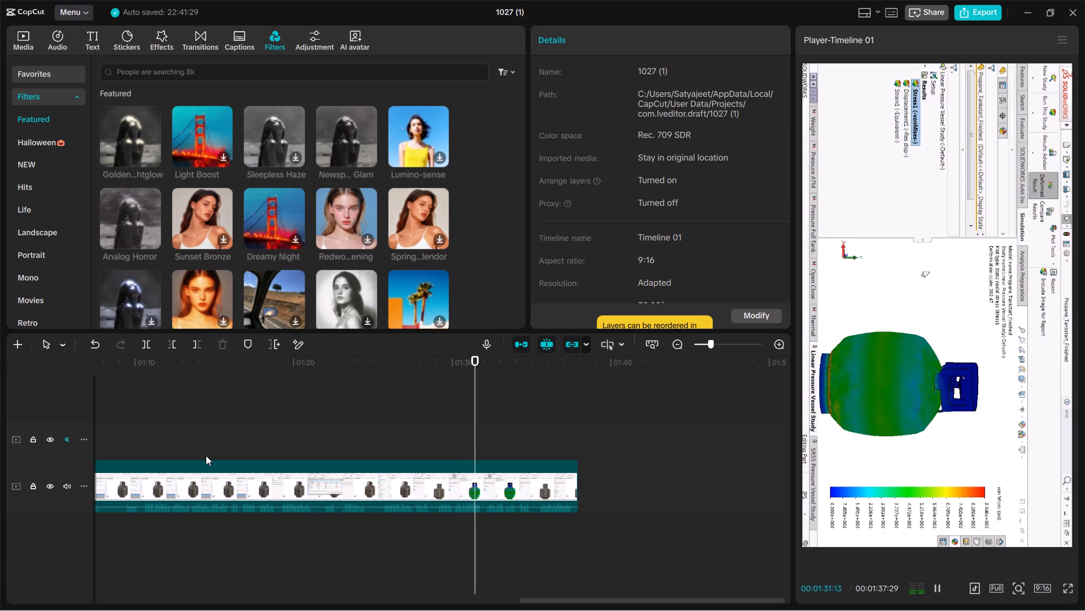
key("space")
left_click(206, 455)
left_click_drag(206, 455, 37, 464)
Find the point just before the new study is created and split the main-track clip at 00:00:16:16.
key("space")
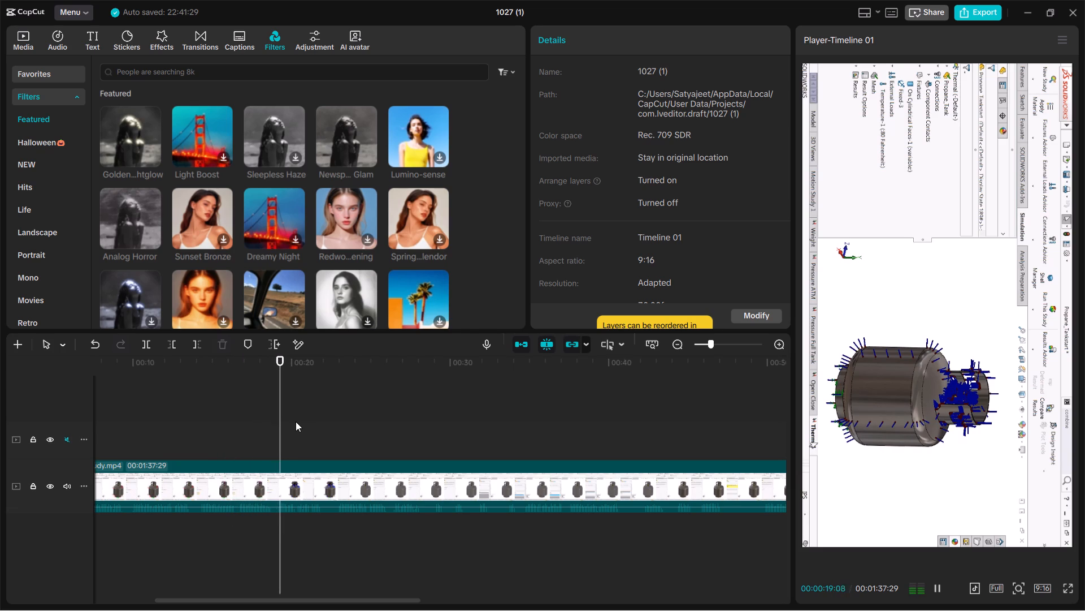
key("space")
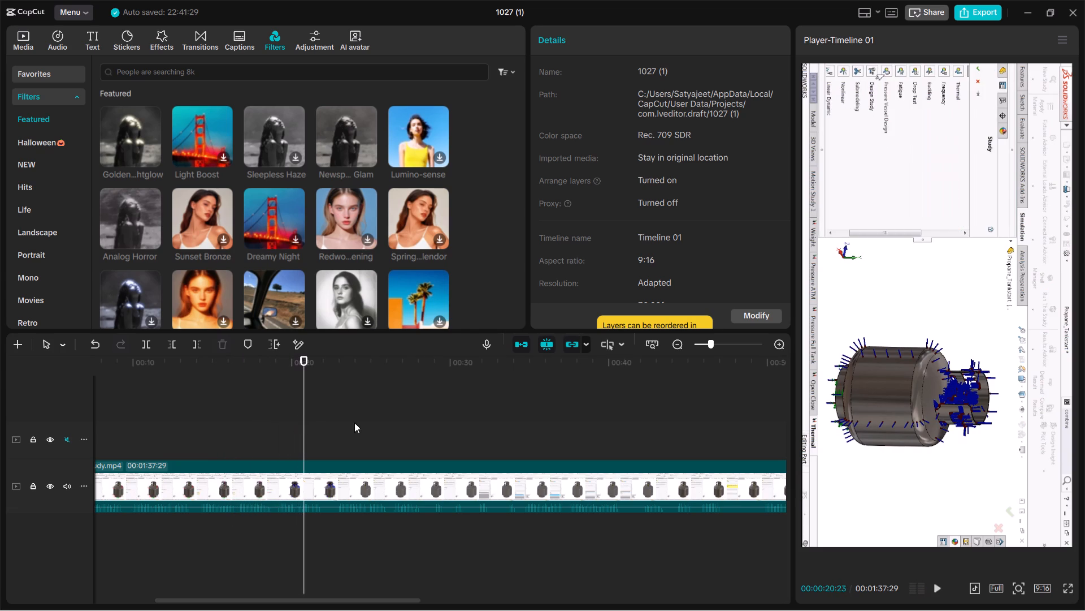
left_click_drag(301, 435, 263, 437)
key("space")
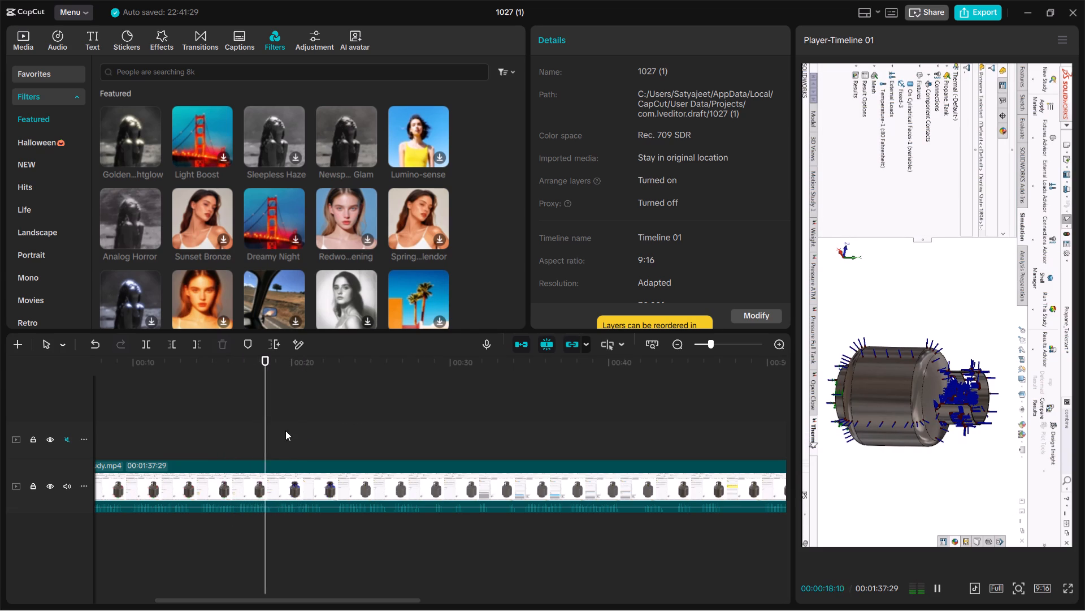
key("space")
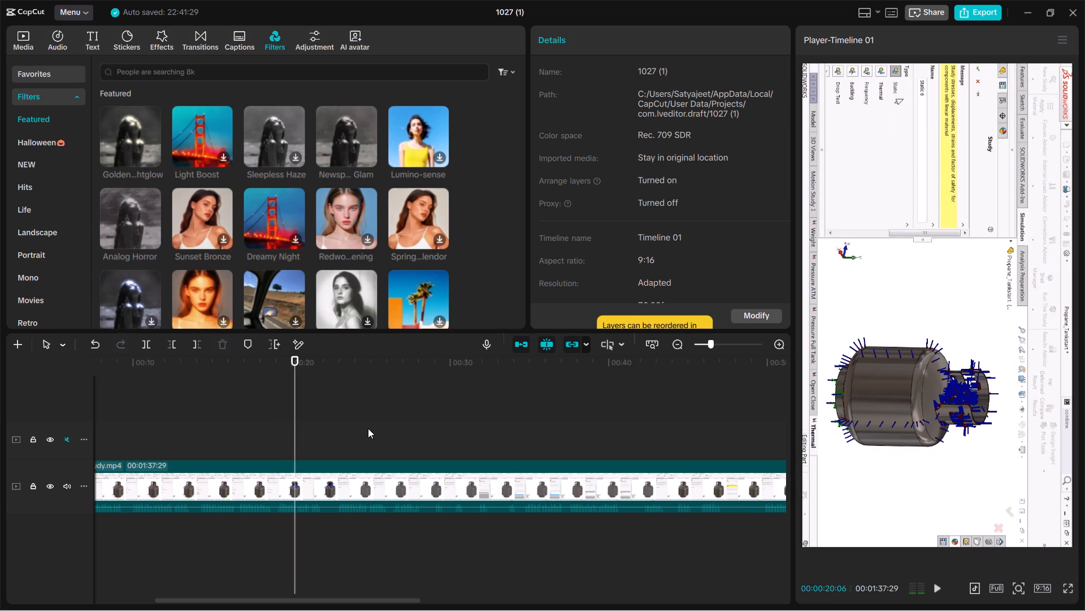
left_click_drag(293, 444, 240, 447)
key("space")
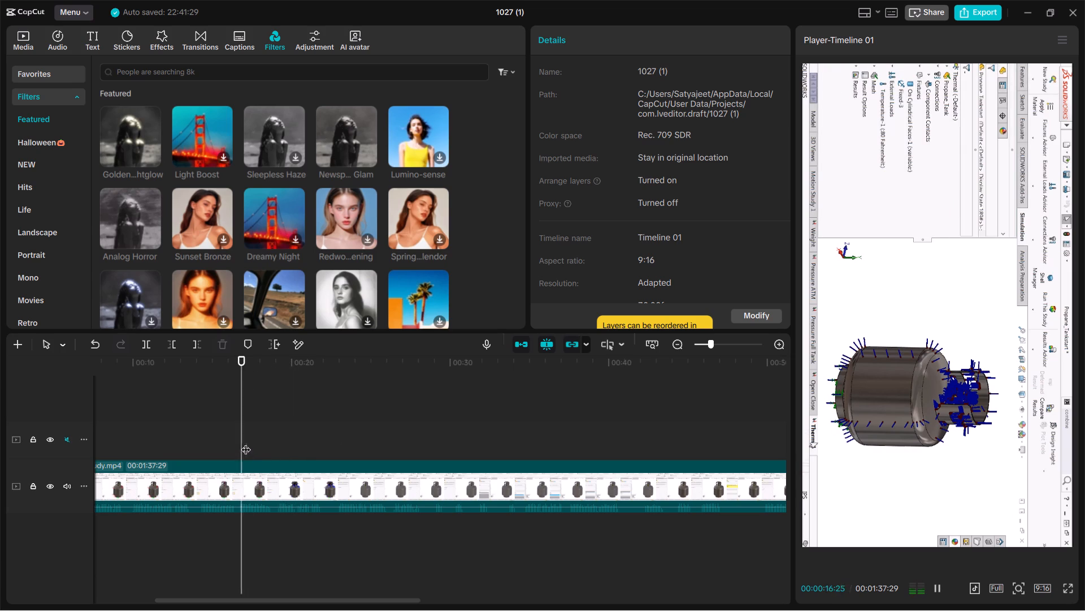
key("space")
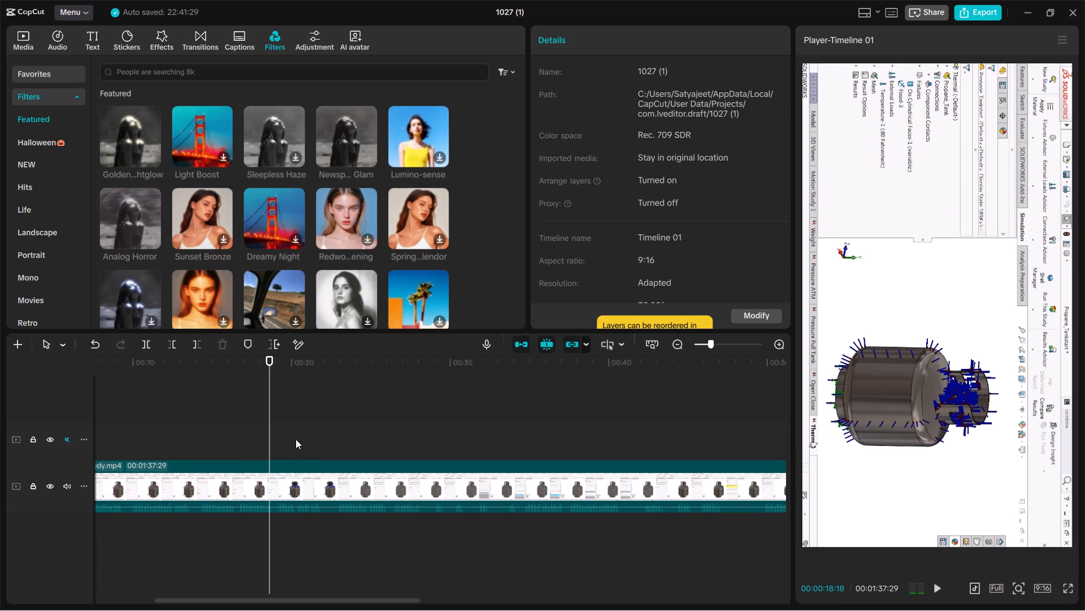
left_click_drag(267, 448, 232, 451)
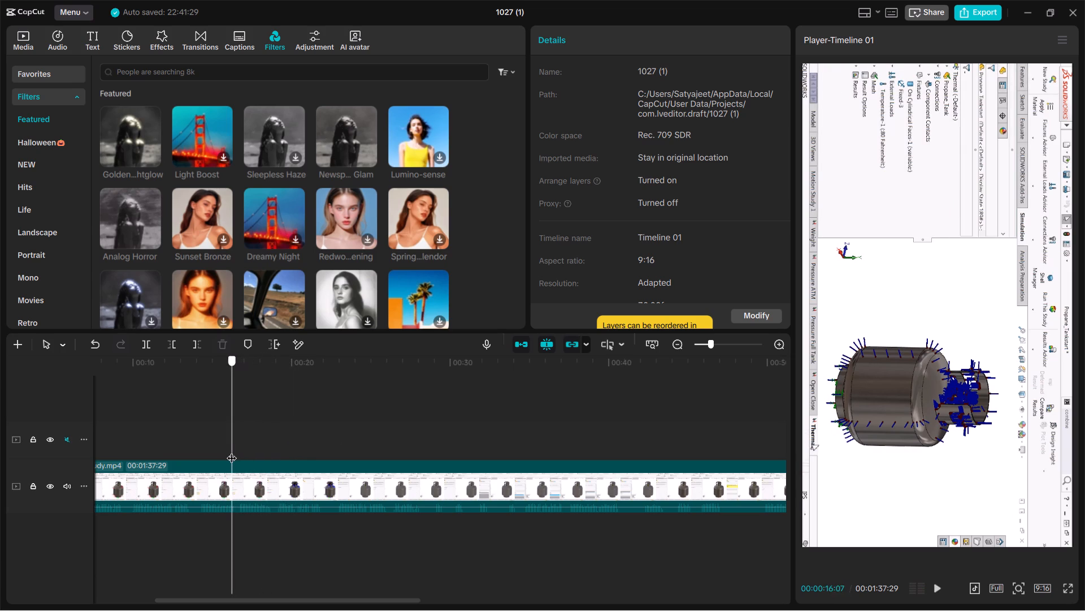
left_click_drag(232, 451, 237, 454)
key("space")
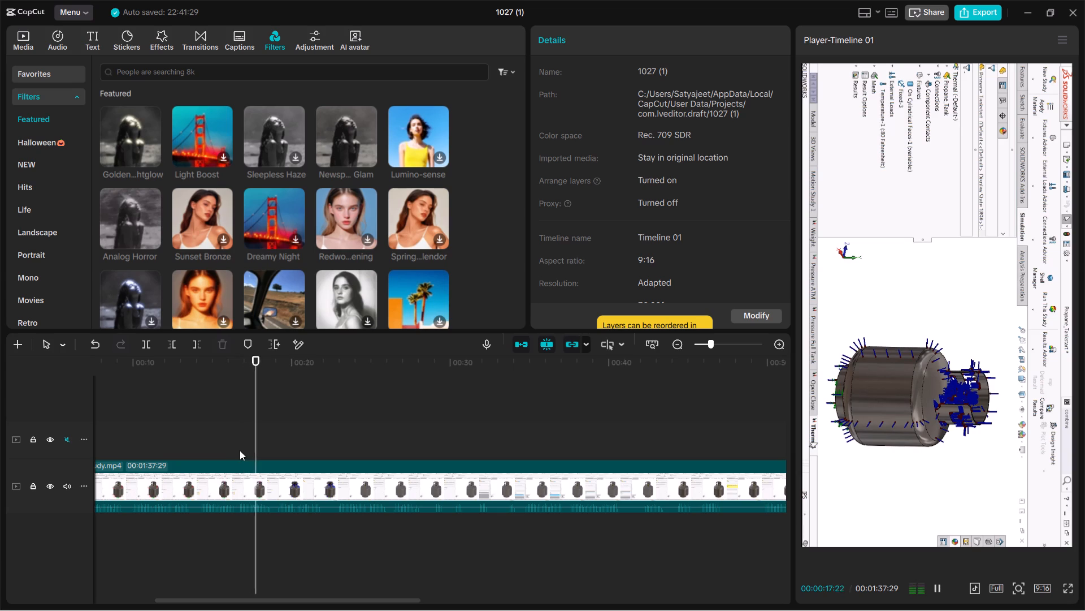
left_click(240, 450)
left_click_drag(242, 451, 237, 456)
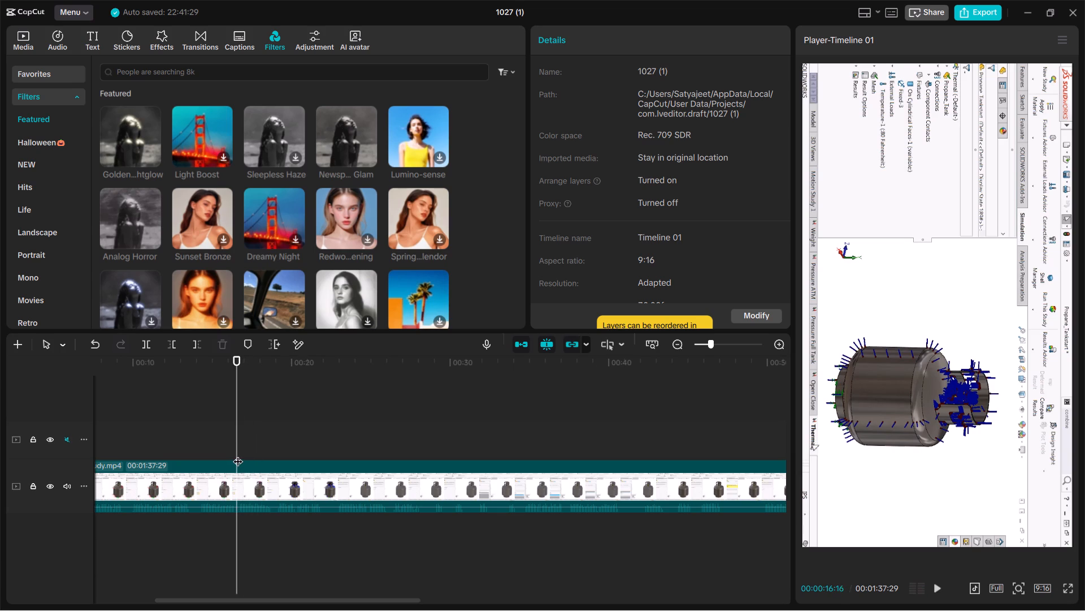
key("ctrl+b")
Check playback from the timeline start and delete the main-track segment before the 00:00:16:16 split.
left_click(242, 445)
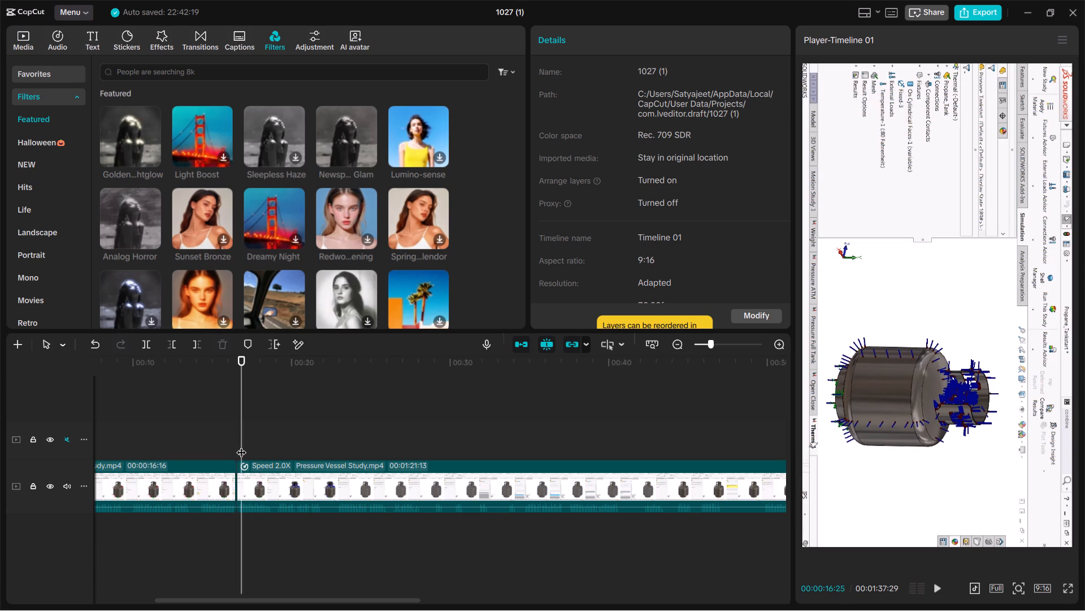
left_click_drag(241, 445, 102, 471)
key("space")
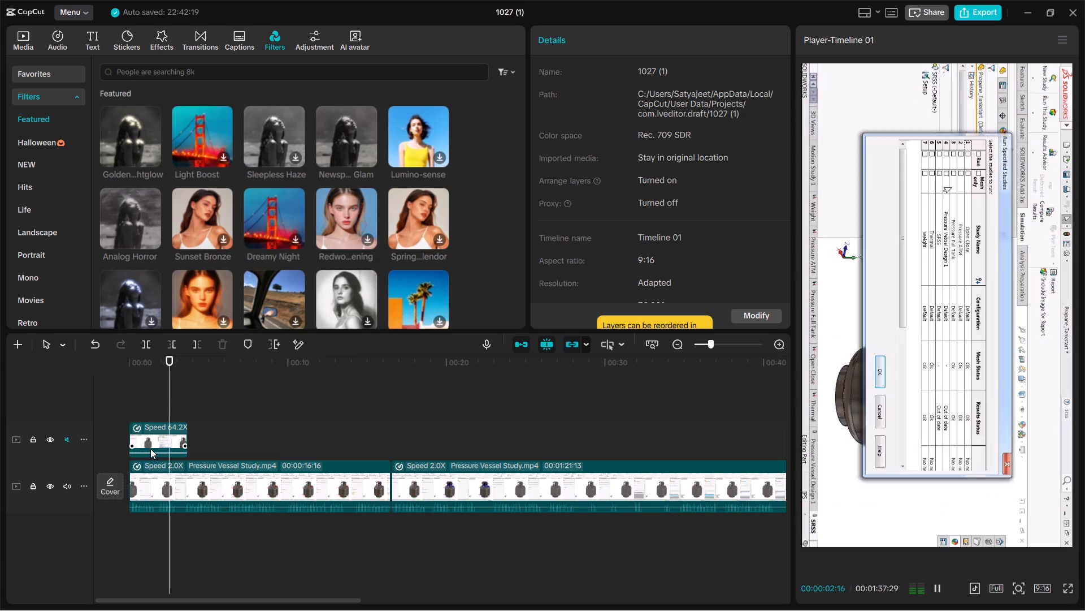
key("space")
left_click_drag(179, 417, 119, 433)
left_click_drag(247, 546, 287, 494)
key("Delete")
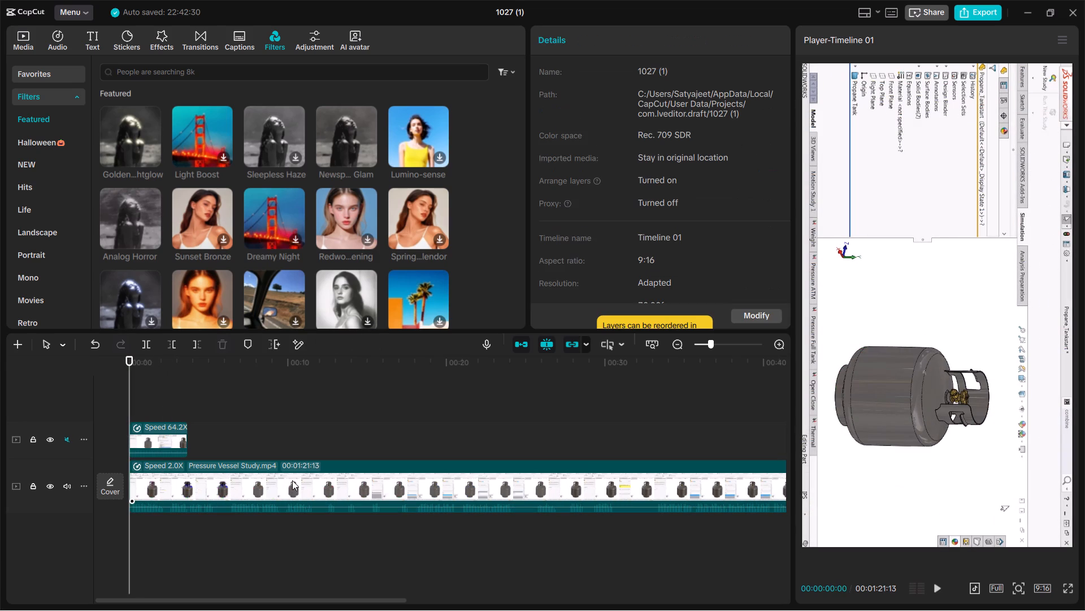
Move the remaining 2.00x clip from the main track to the upper track, directly after the 64.21x clip.
key("space")
key("space")
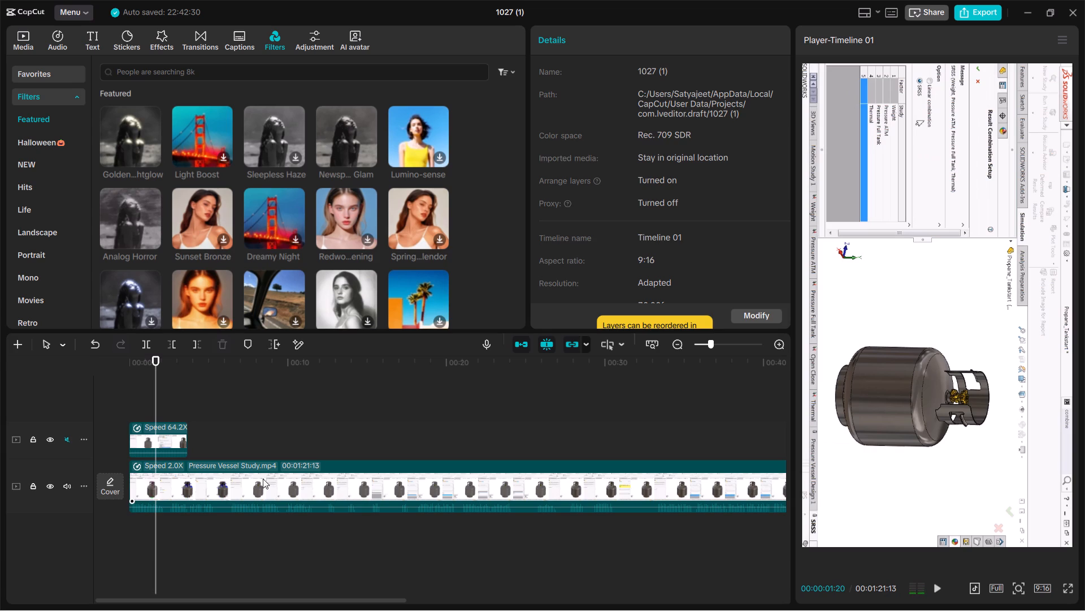
left_click_drag(214, 492, 275, 491)
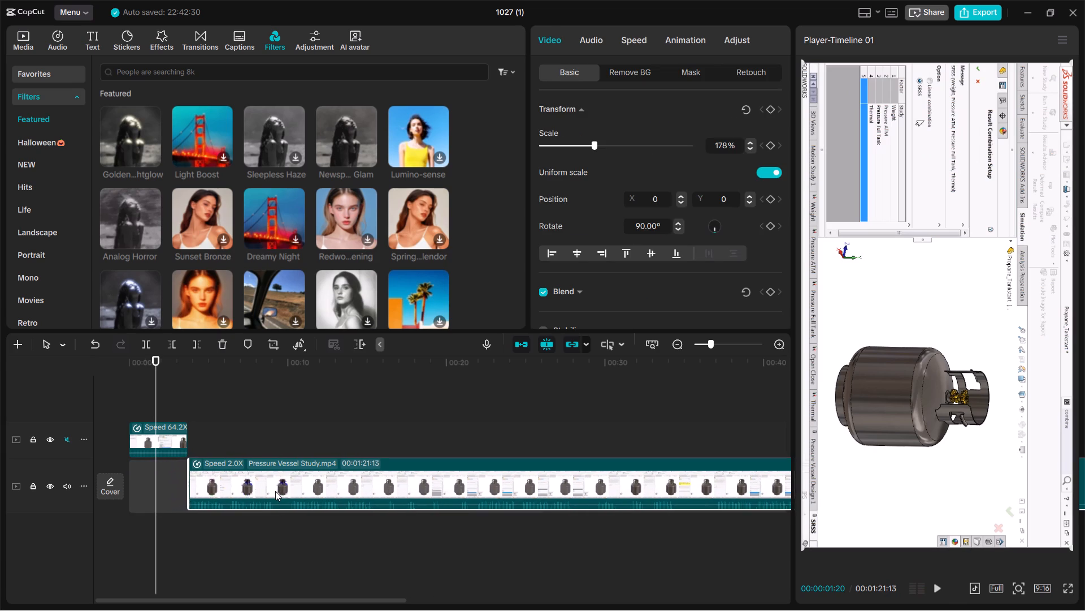
left_click_drag(275, 491, 271, 493)
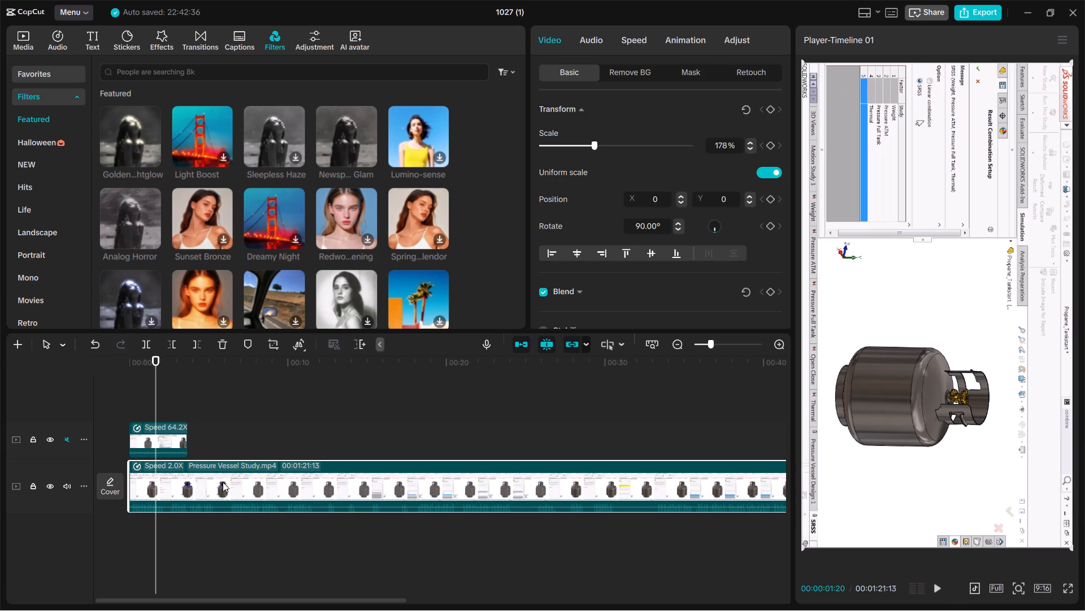
left_click_drag(223, 482, 283, 446)
Play the timeline from the start across the join of the two clips, and place the playhead at the join, 00:00:03:21.
left_click(271, 393)
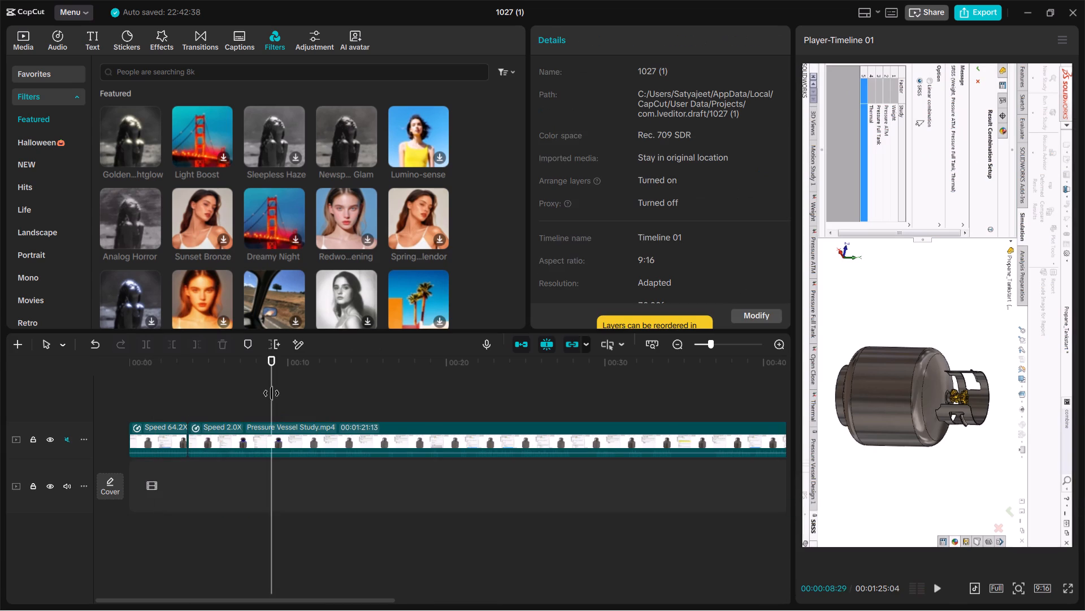
left_click_drag(267, 392, 116, 402)
key("space")
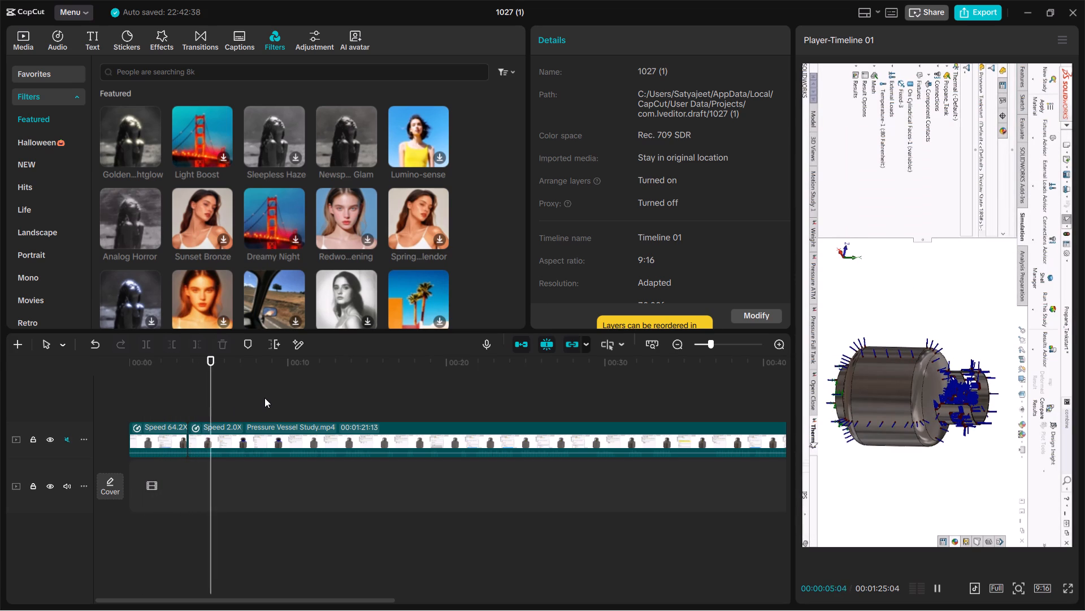
key("space")
left_click(171, 432)
double_click(188, 410)
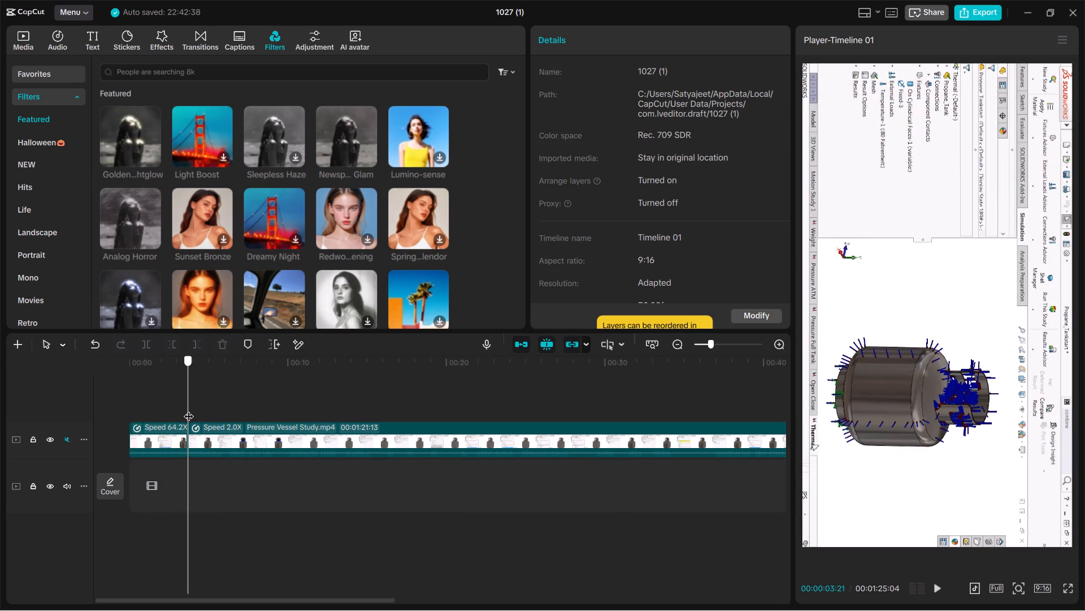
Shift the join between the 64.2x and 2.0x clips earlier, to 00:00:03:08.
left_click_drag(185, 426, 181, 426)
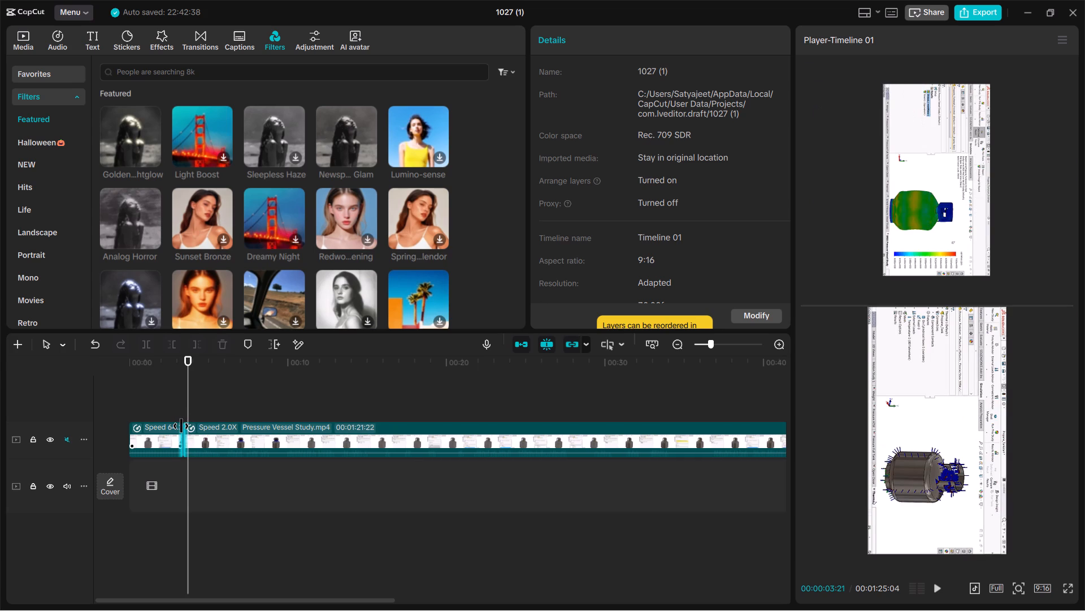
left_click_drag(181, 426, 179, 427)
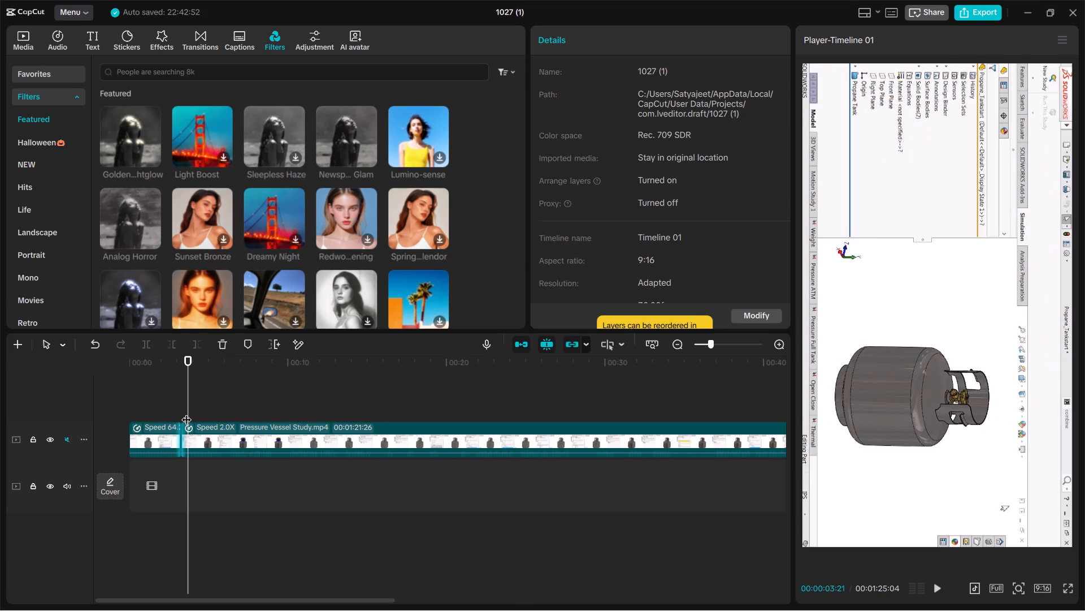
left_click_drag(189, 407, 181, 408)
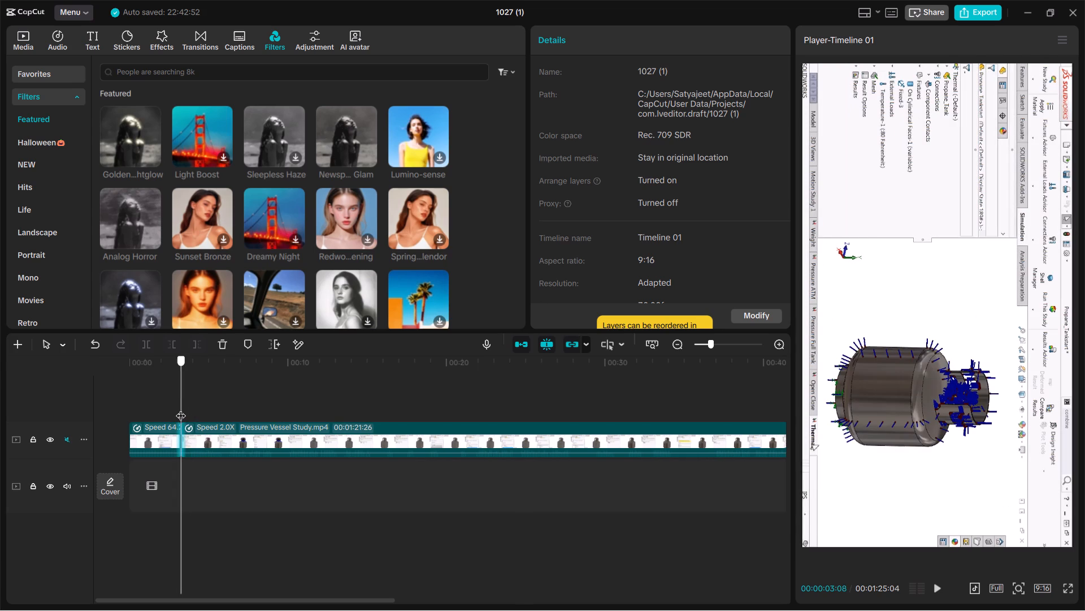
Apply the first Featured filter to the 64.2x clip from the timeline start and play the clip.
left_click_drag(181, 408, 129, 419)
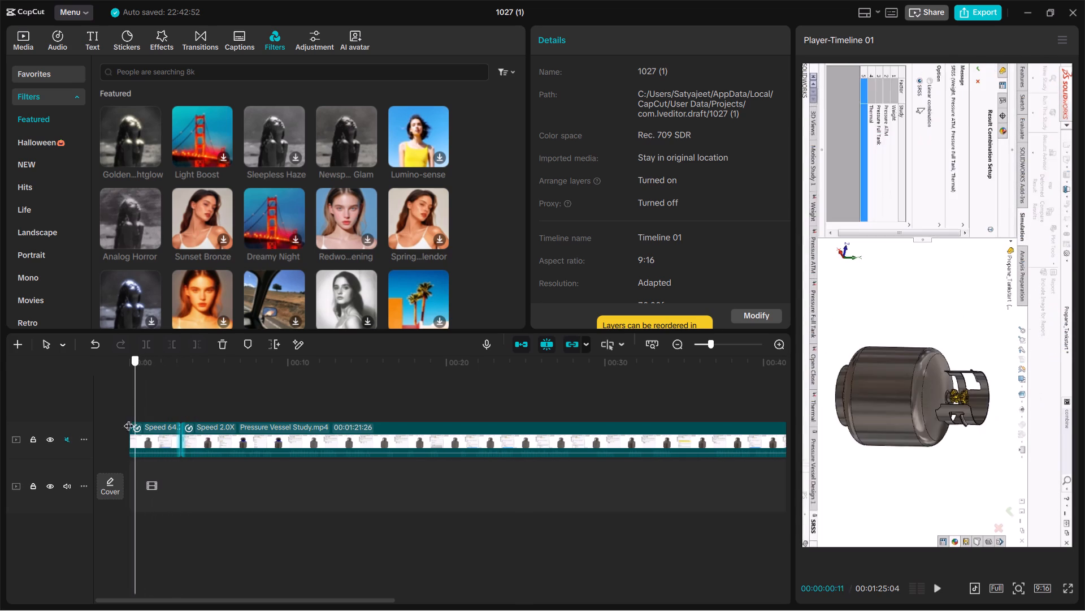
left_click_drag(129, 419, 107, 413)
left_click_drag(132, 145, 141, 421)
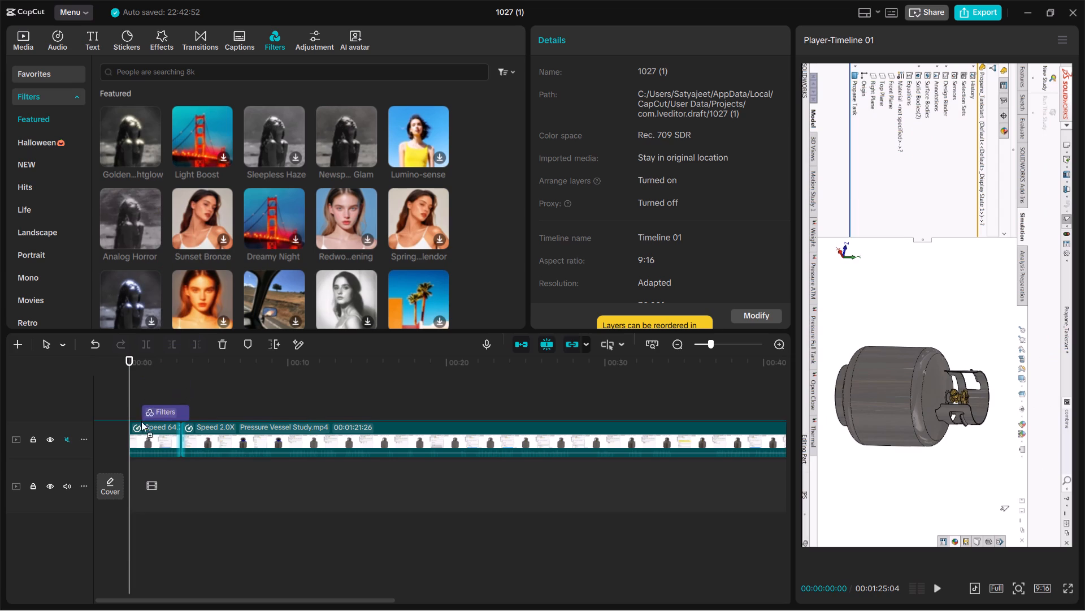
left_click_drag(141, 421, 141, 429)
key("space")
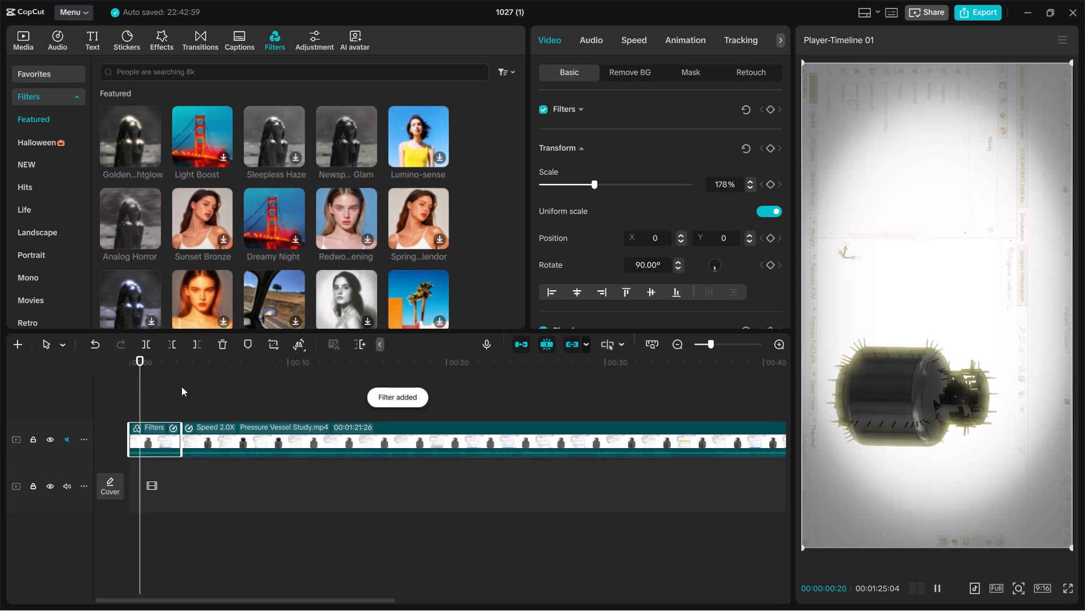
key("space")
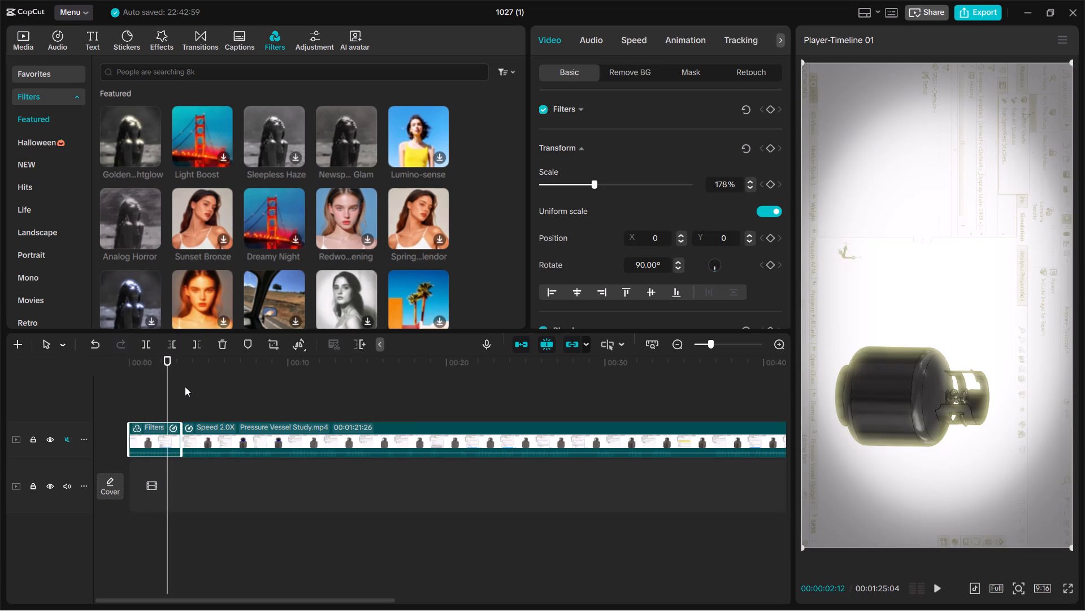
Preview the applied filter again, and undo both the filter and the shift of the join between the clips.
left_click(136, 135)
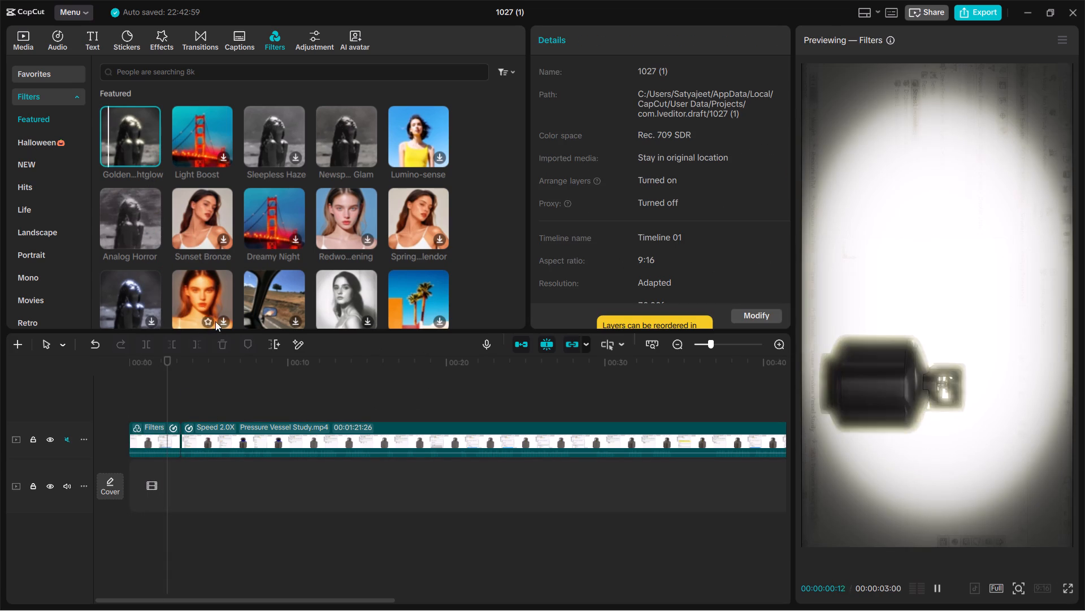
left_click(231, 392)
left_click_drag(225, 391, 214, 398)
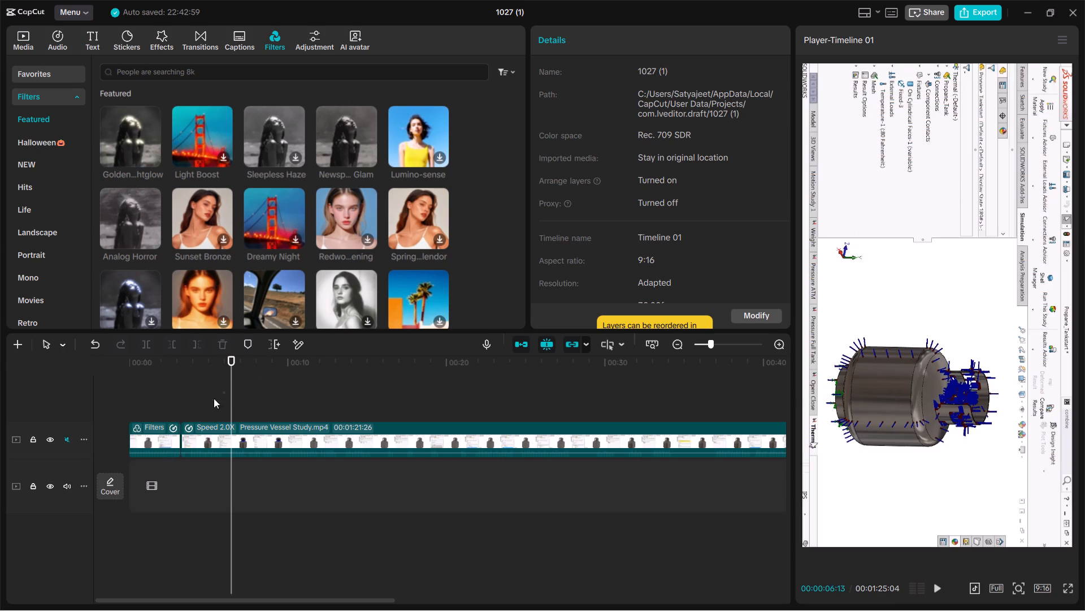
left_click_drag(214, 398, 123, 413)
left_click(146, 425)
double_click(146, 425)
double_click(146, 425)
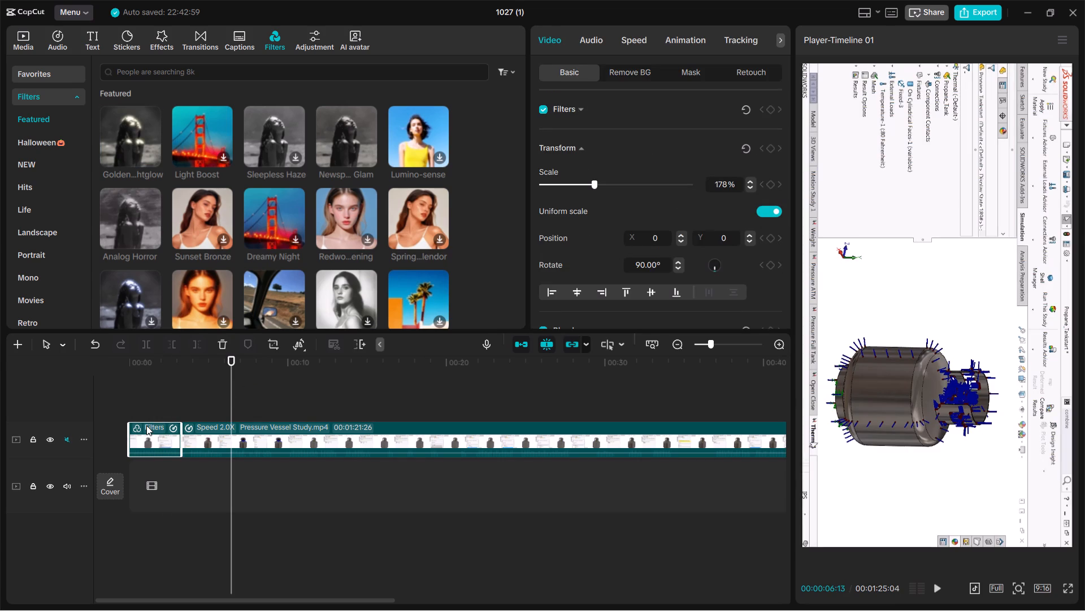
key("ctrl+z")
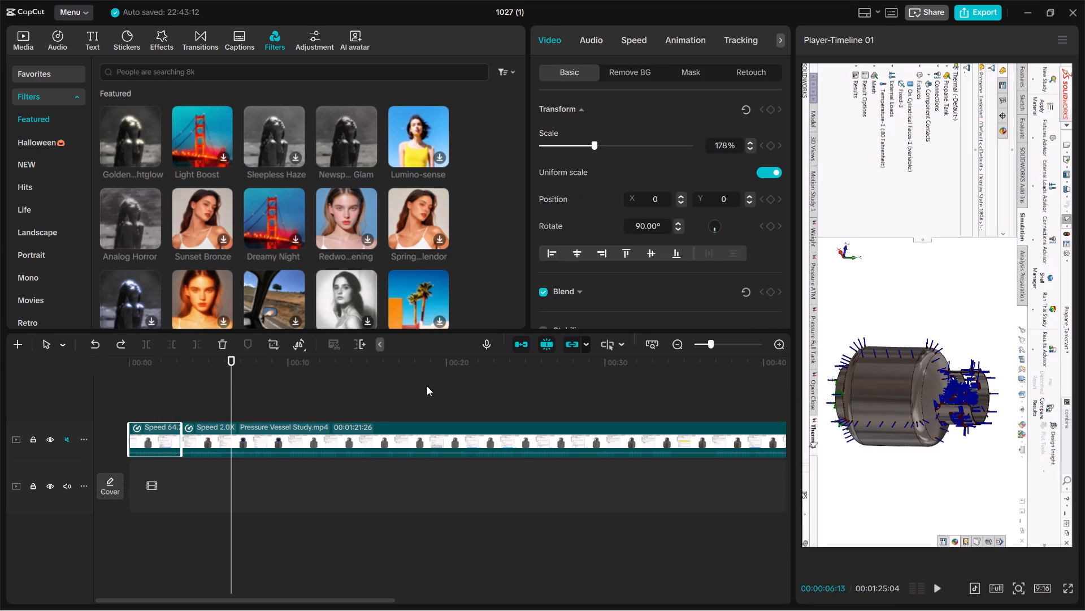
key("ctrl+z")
Move the join between the 64.2x and 2.0x clips earlier, to 00:00:03:08, and check the playhead there.
left_click_drag(237, 394, 219, 399)
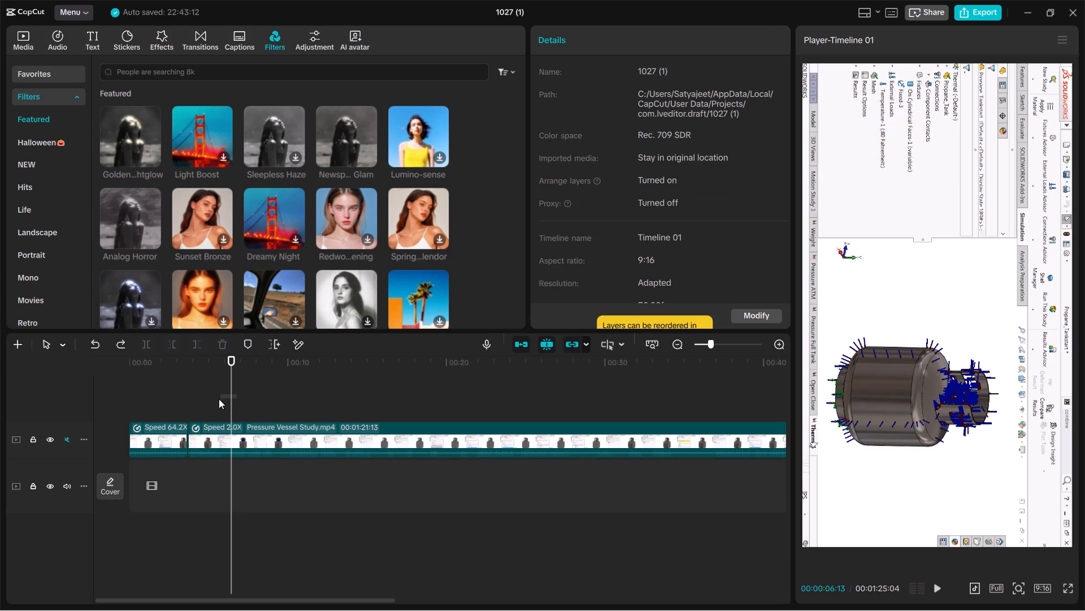
left_click_drag(219, 399, 213, 399)
left_click_drag(190, 435, 184, 436)
left_click(198, 395)
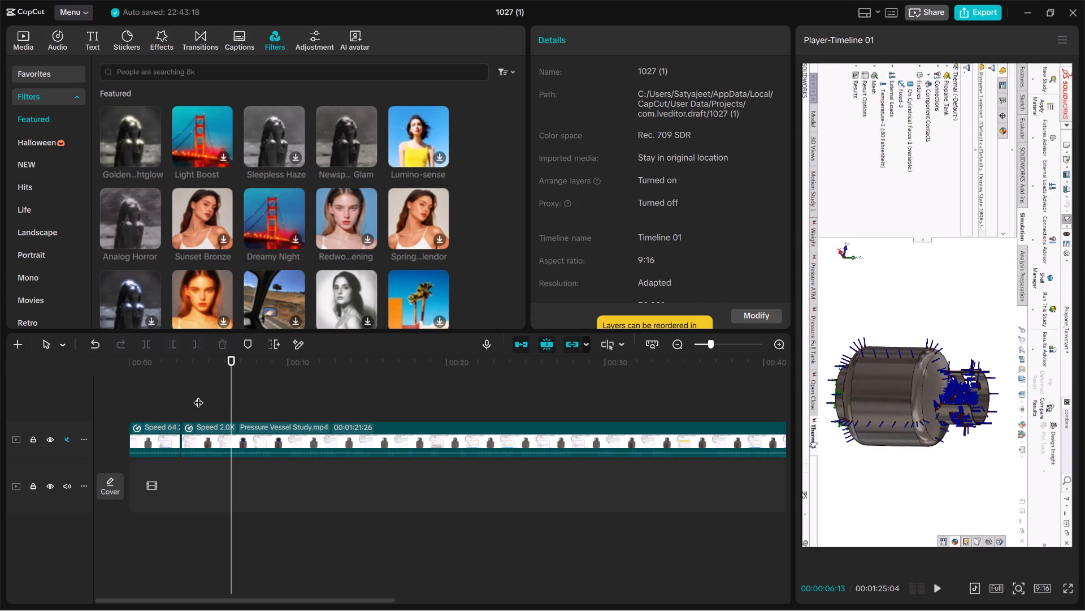
left_click_drag(198, 395, 180, 404)
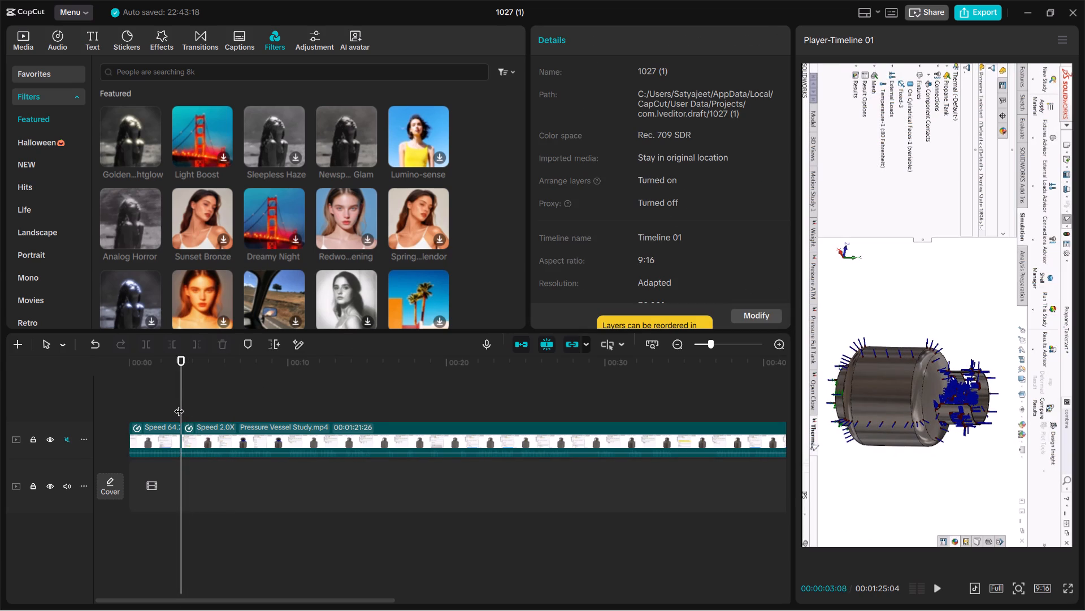
Return the playhead to the timeline start and browse the Featured filters, trying the Classic Film preview.
left_click_drag(185, 391, 81, 374)
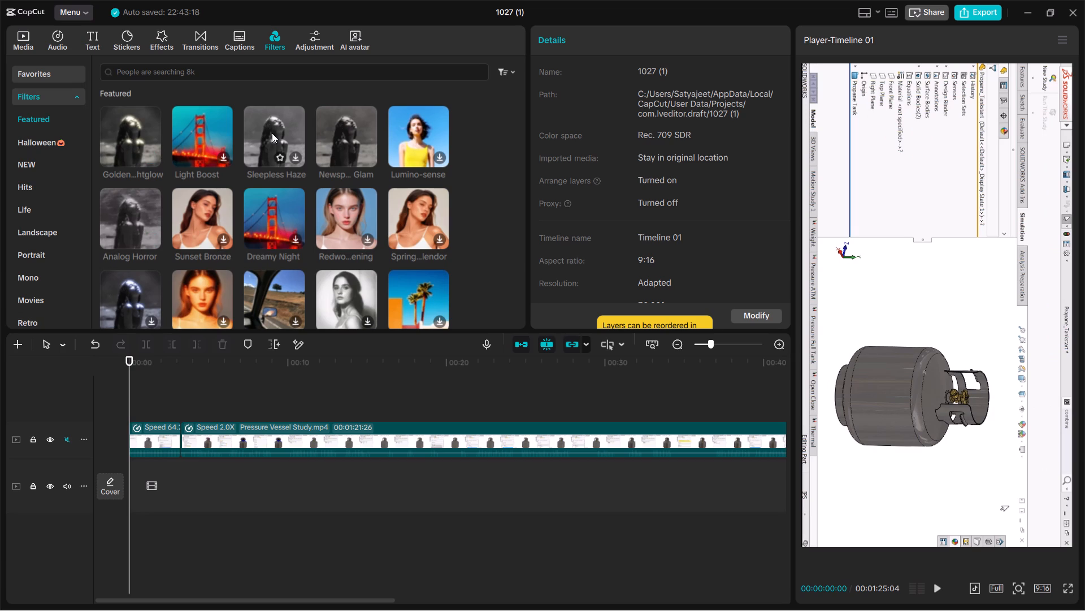
scroll(223, 209, "down", 1)
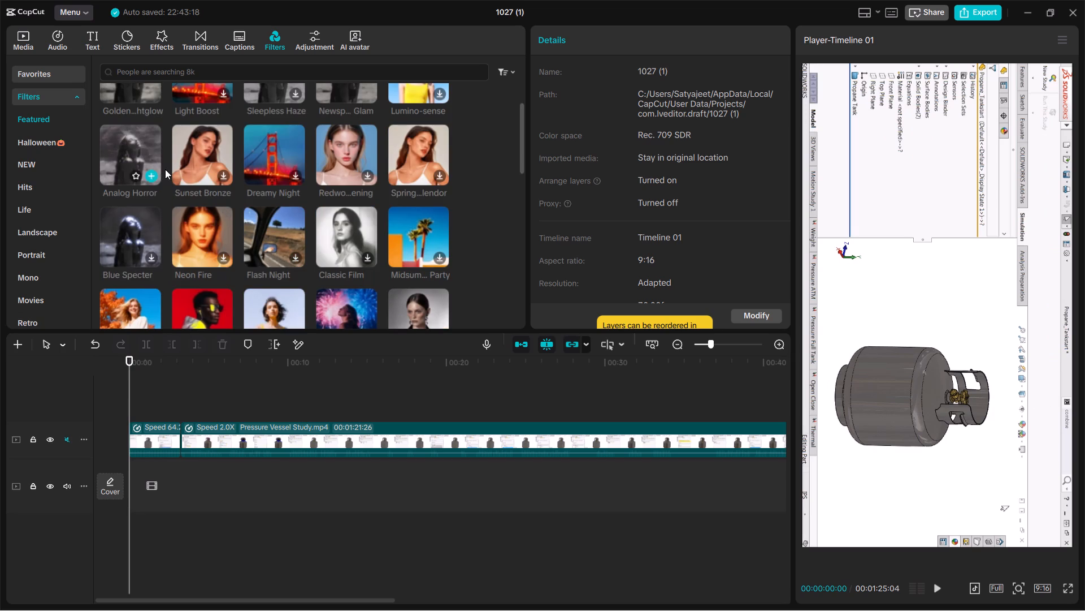
scroll(166, 170, "up", 3)
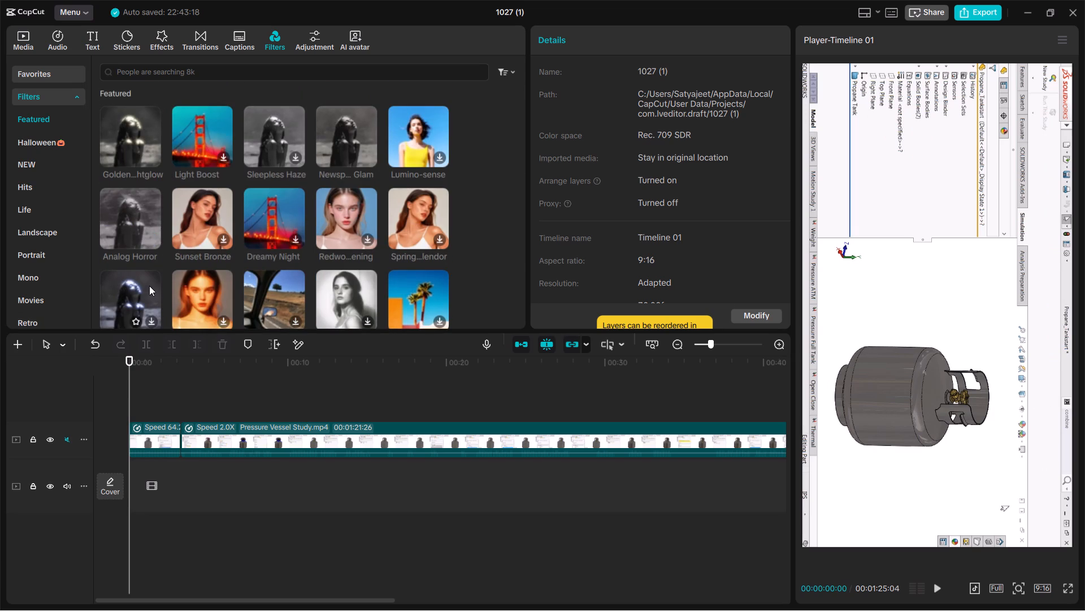
scroll(333, 208, "down", 1)
left_click(342, 228)
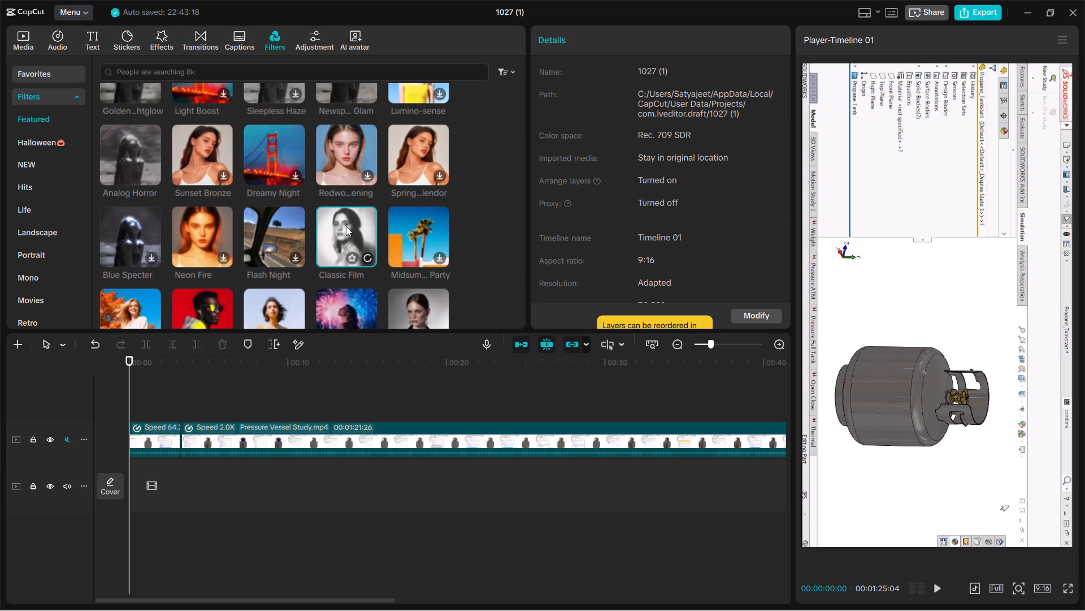
Search the music library for "rewind" and preview the second and third tracks titled Rewind.
left_click(61, 41)
left_click(224, 69)
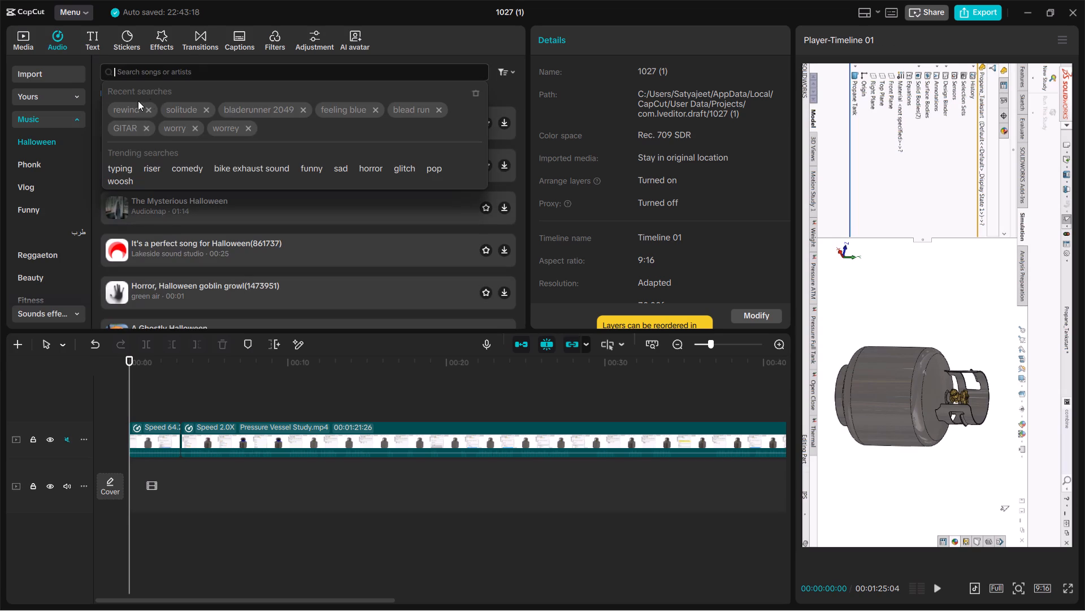
left_click(131, 105)
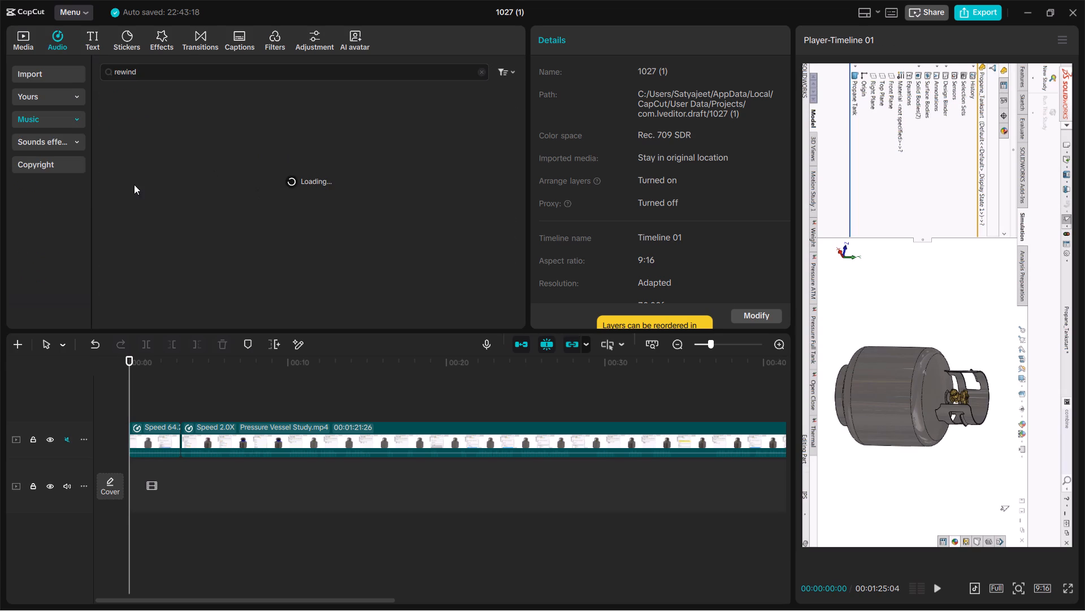
left_click(253, 137)
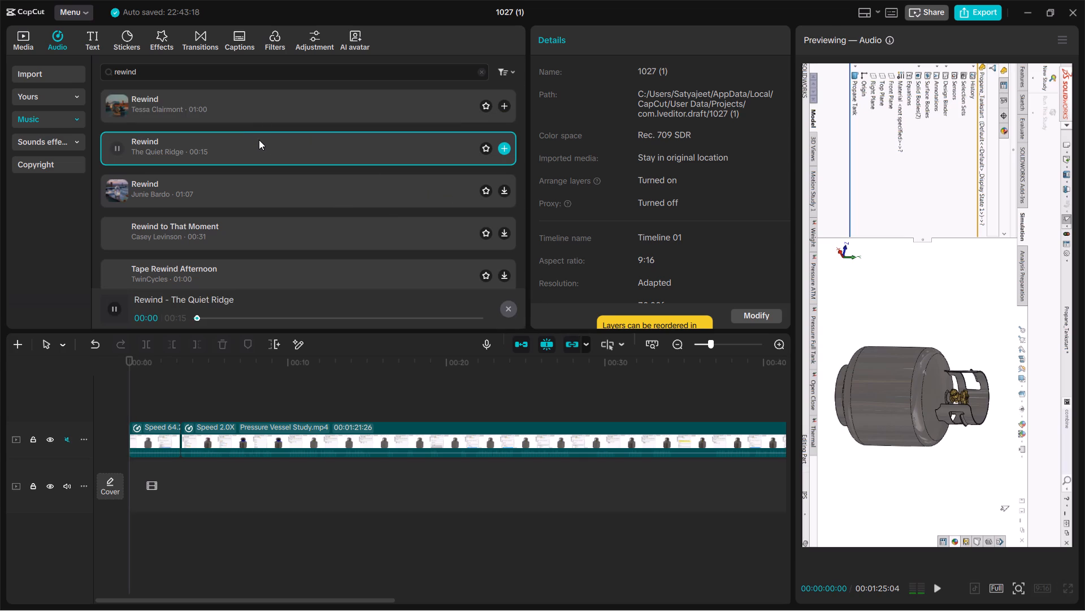
left_click(237, 206)
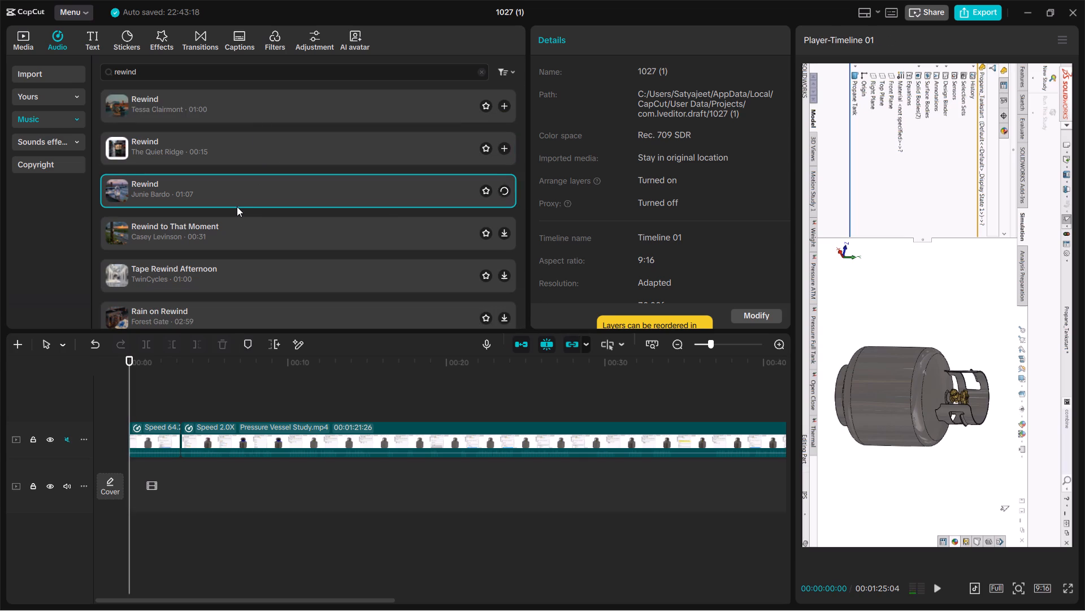
Search the sound effects library for "rewind", clearing the "in effect" search.
left_click(51, 147)
left_click(175, 69)
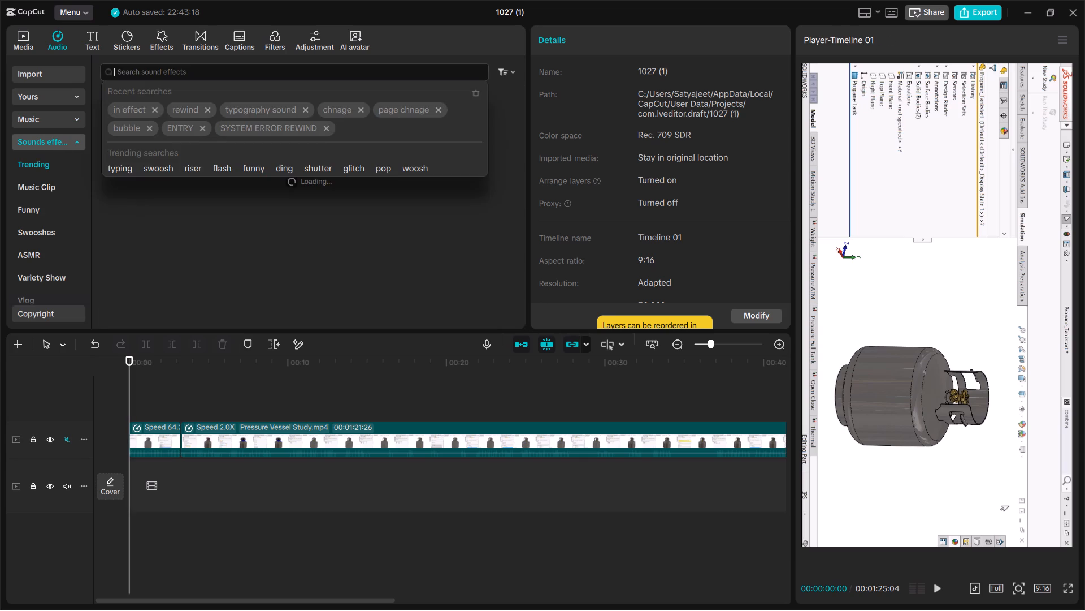
left_click(121, 108)
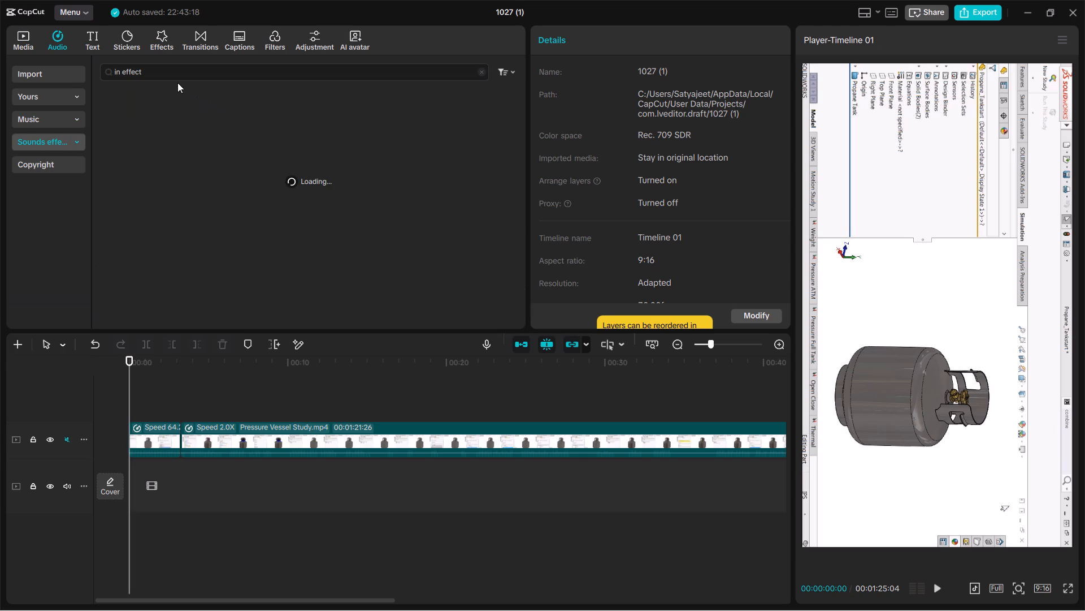
double_click(183, 79)
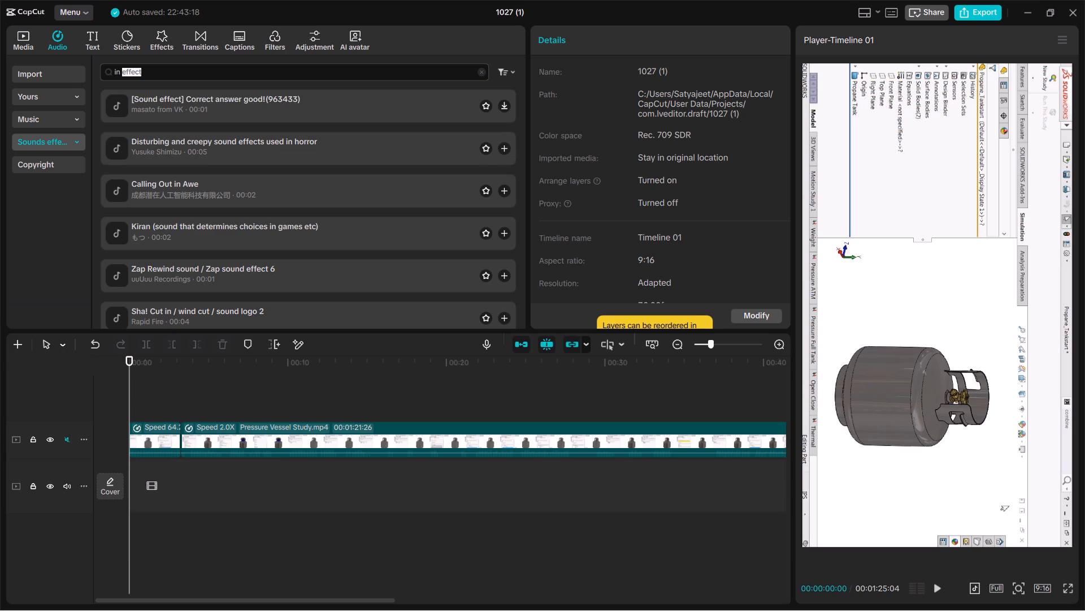
key("BackSpace")
key("BackSpace")
key("BackSpace")
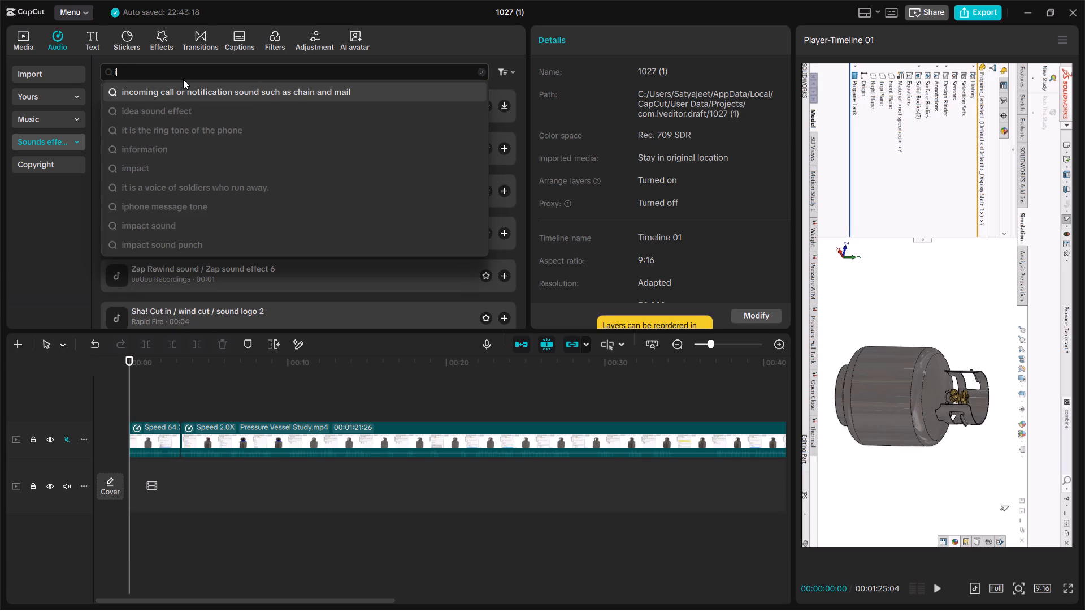
key("BackSpace")
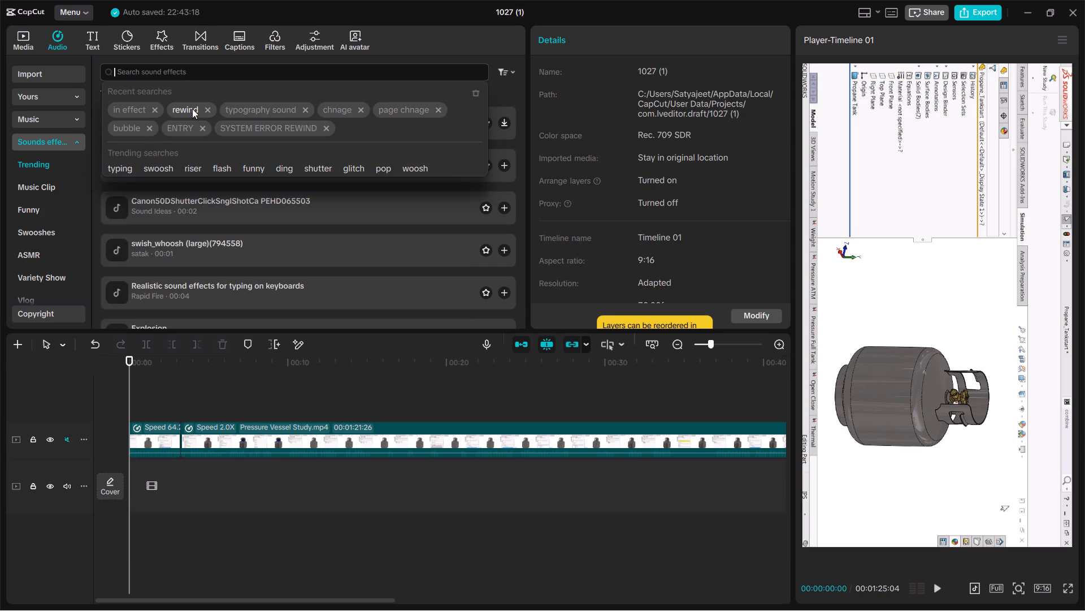
left_click(192, 109)
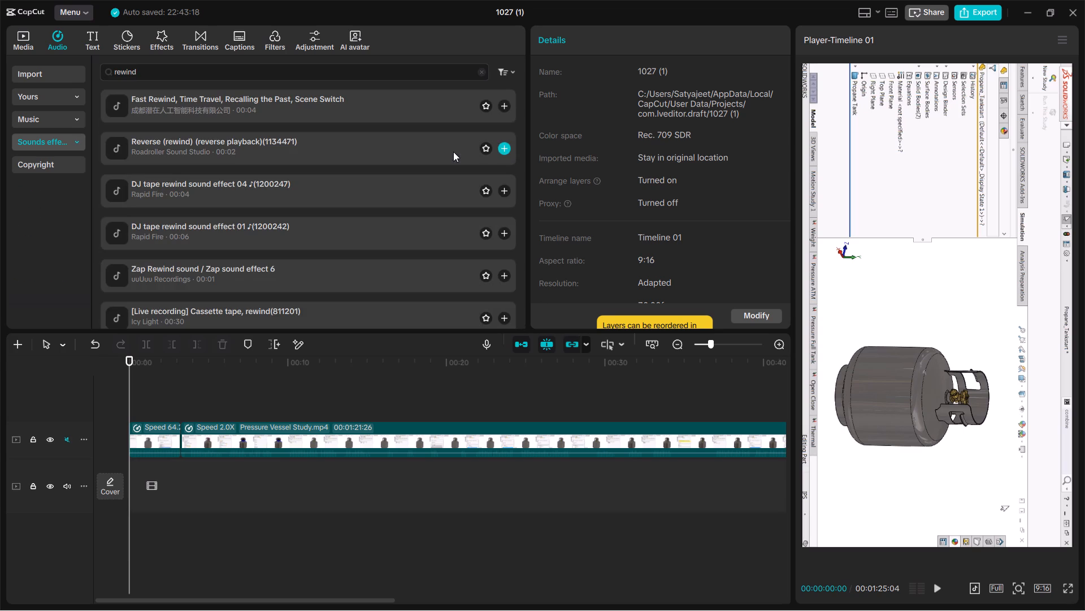
Preview the rewind sound effects, including Reverse (rewind), DJ tape rewind 04 and 08, Record rewind (backspin) and Zap Rewind sound effect 3.
left_click(515, 76)
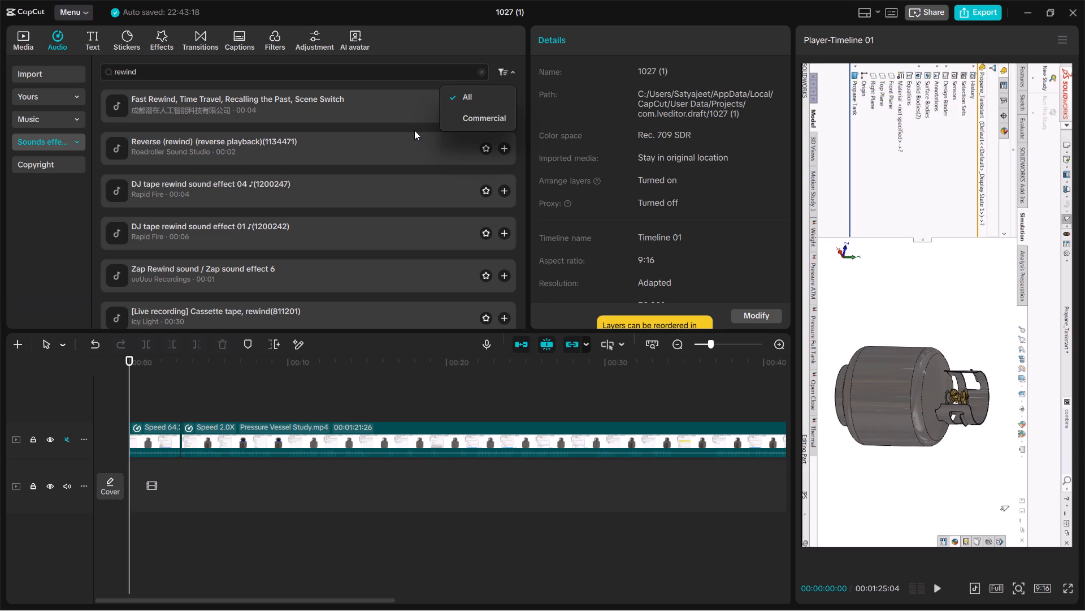
scroll(408, 135, "down", 3)
scroll(407, 136, "up", 3)
left_click(274, 147)
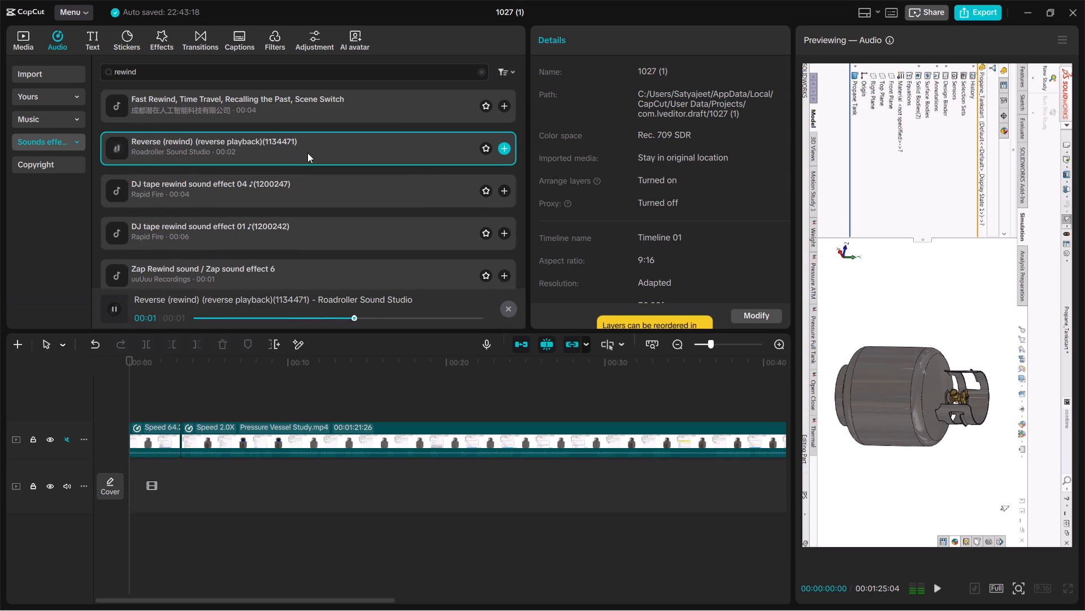
left_click(273, 190)
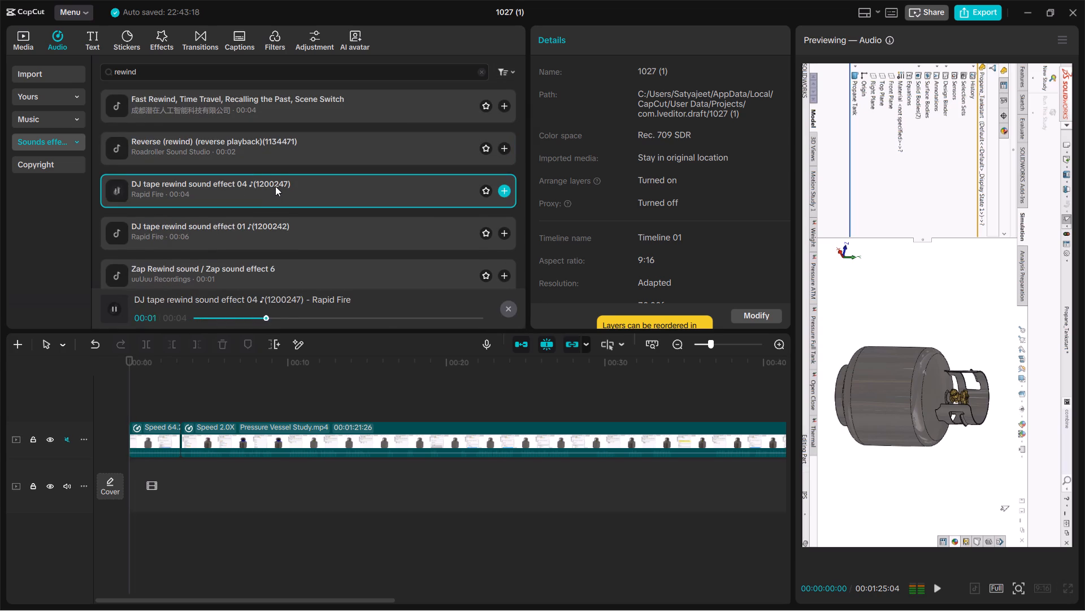
scroll(275, 186, "down", 4)
left_click(282, 178)
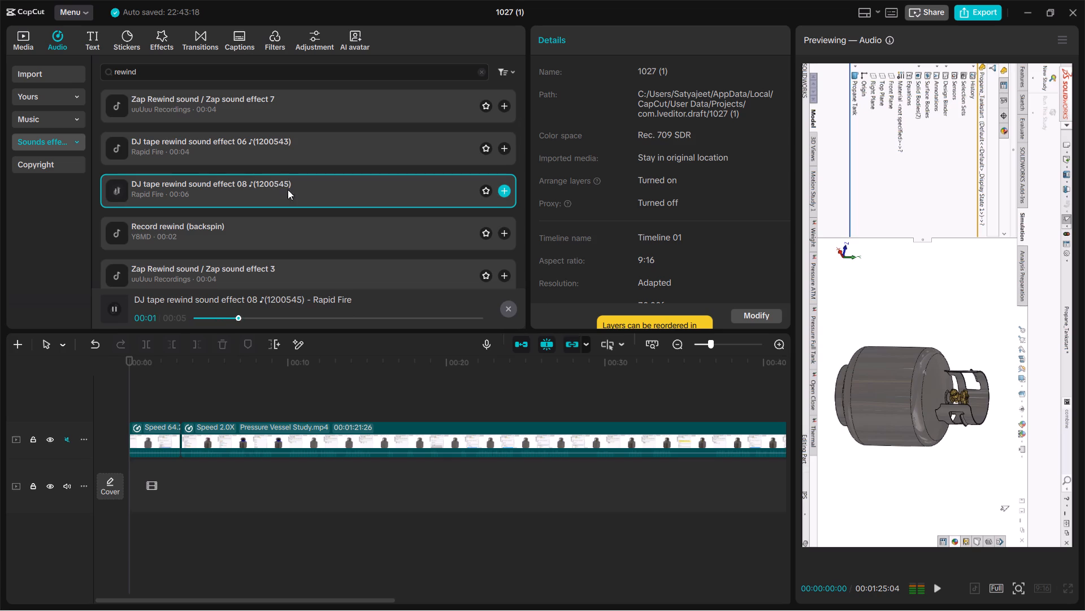
left_click(279, 216)
left_click(276, 221)
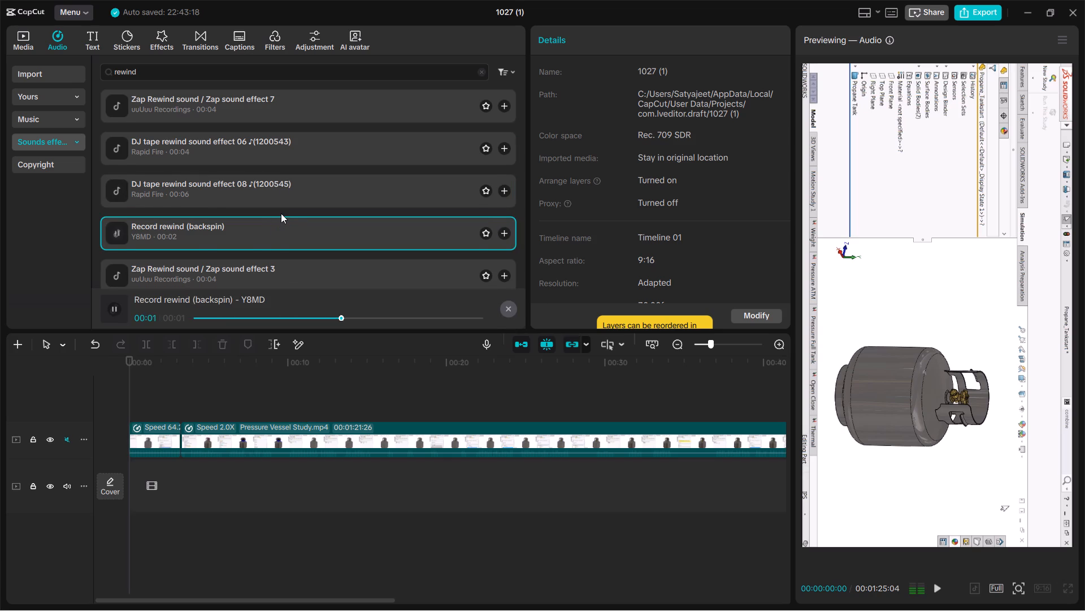
scroll(281, 213, "down", 1)
left_click(277, 203)
scroll(286, 211, "down", 1)
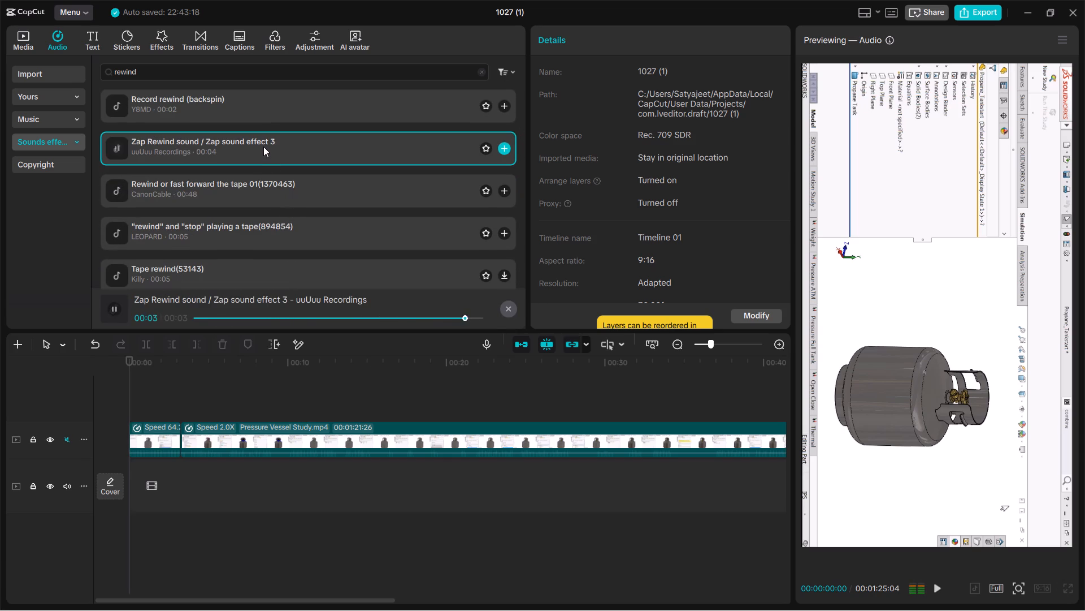
Add Zap Rewind sound effect 3 beneath the 64.2x clip near the timeline start and play it back.
left_click_drag(263, 145, 127, 461)
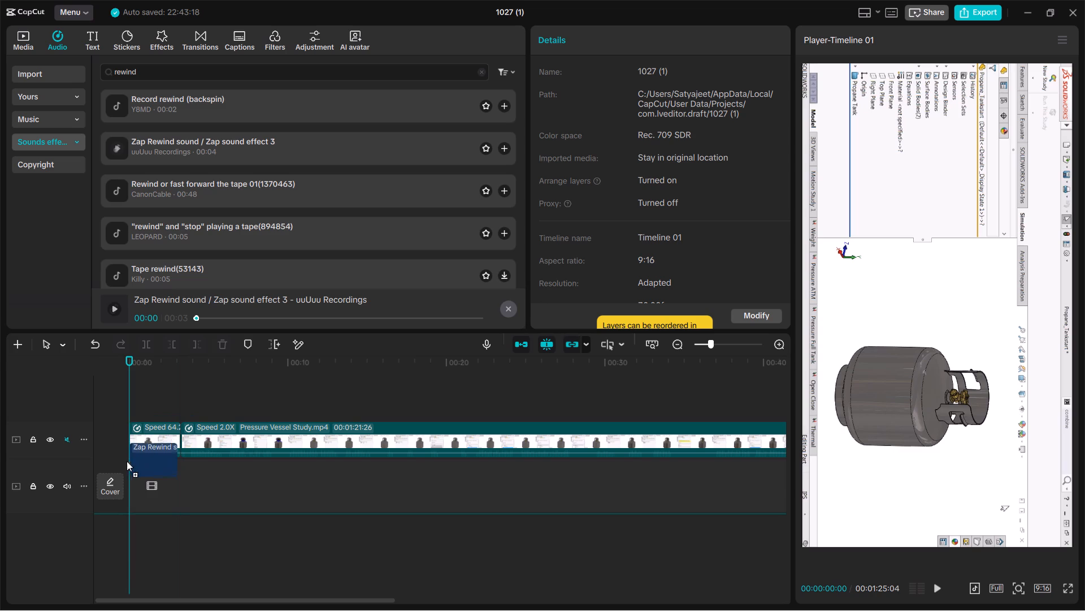
left_click_drag(127, 461, 121, 466)
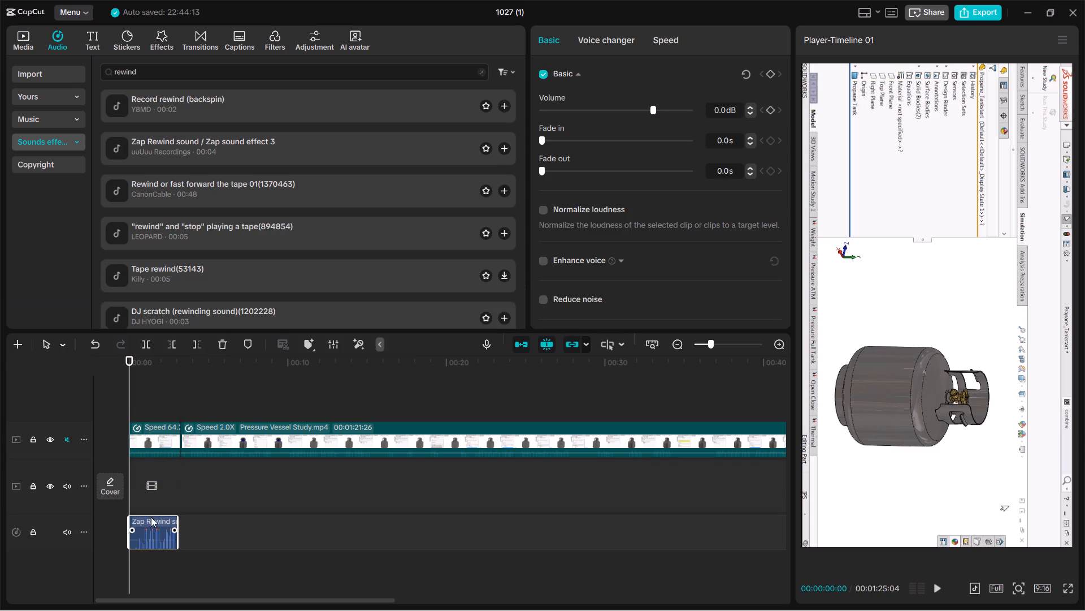
left_click_drag(152, 518, 158, 455)
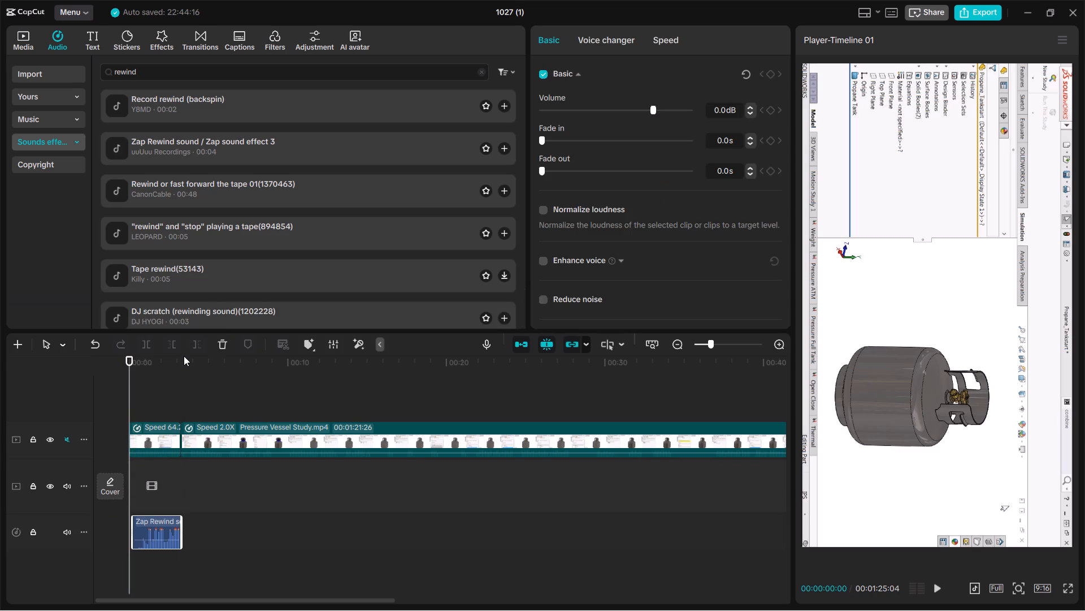
key("space")
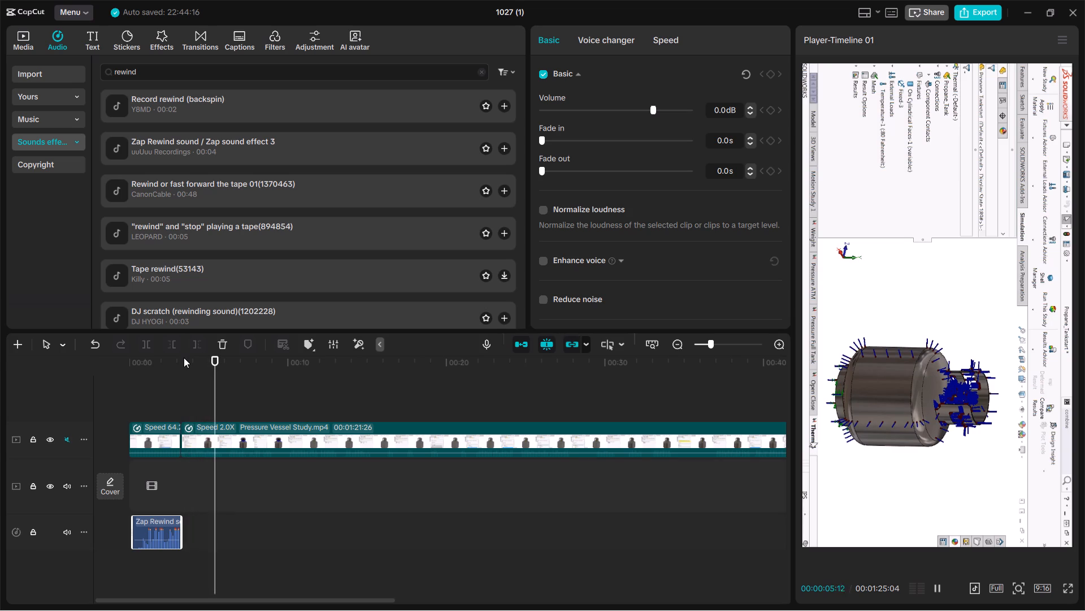
Unmute the video track and replay the opening from the timeline start.
left_click(345, 448)
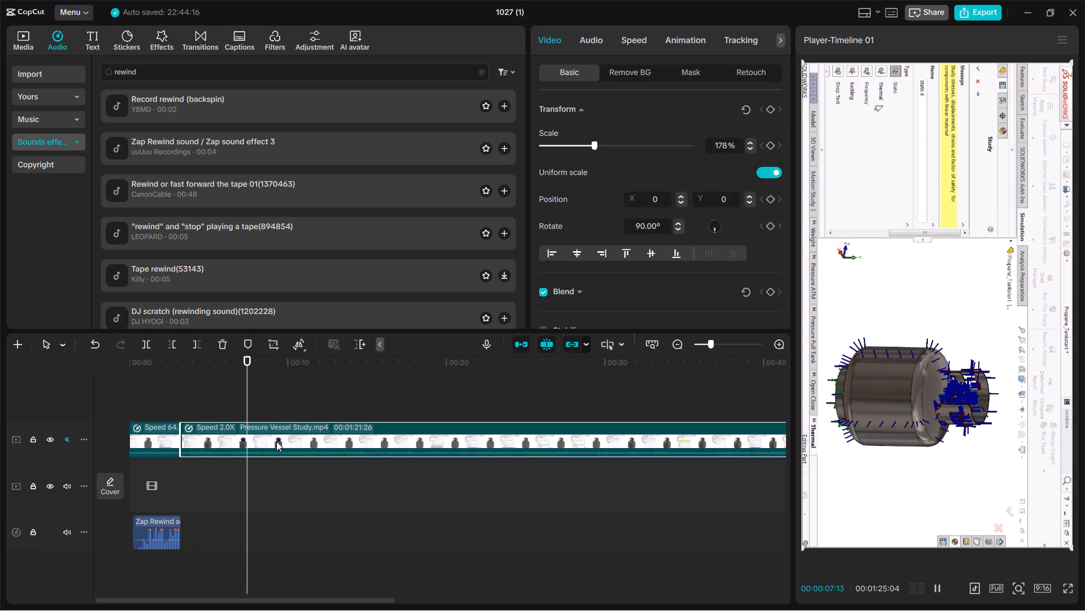
left_click(73, 441)
left_click(67, 440)
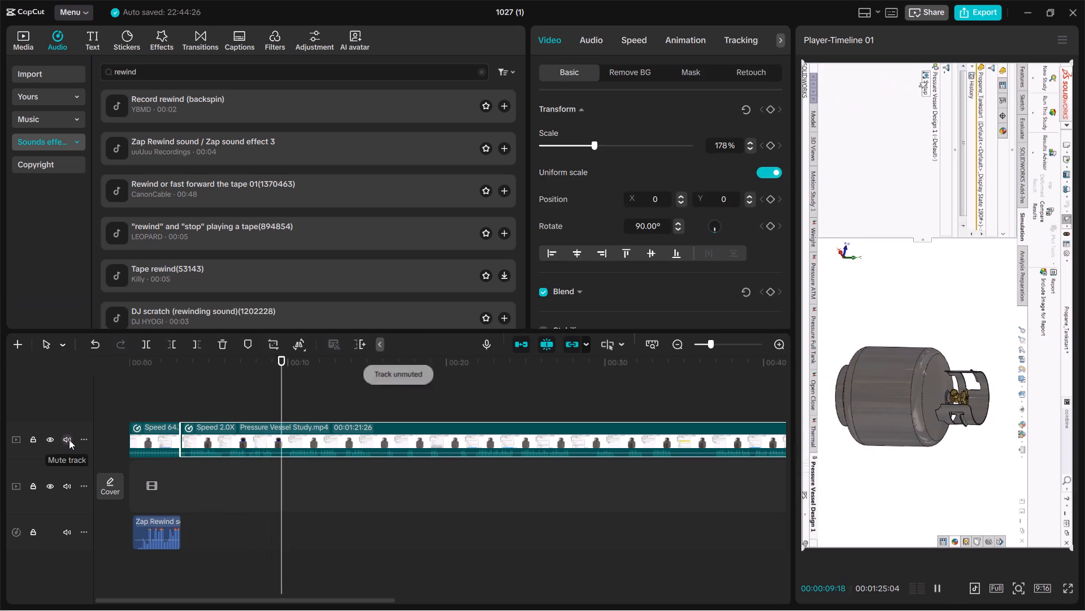
left_click(303, 485)
left_click_drag(304, 485, 118, 483)
key("space")
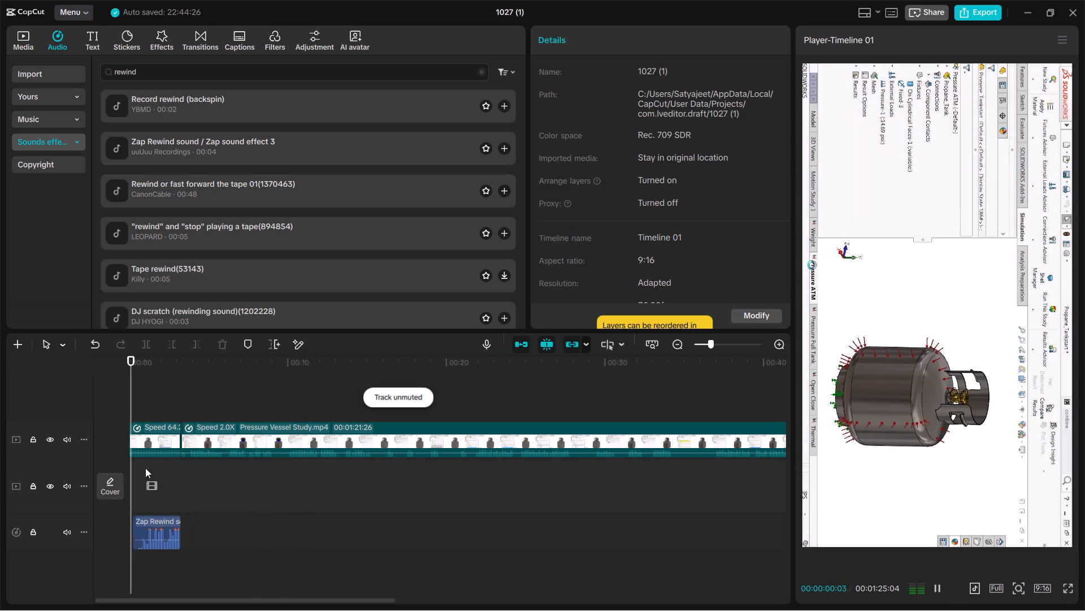
key("space")
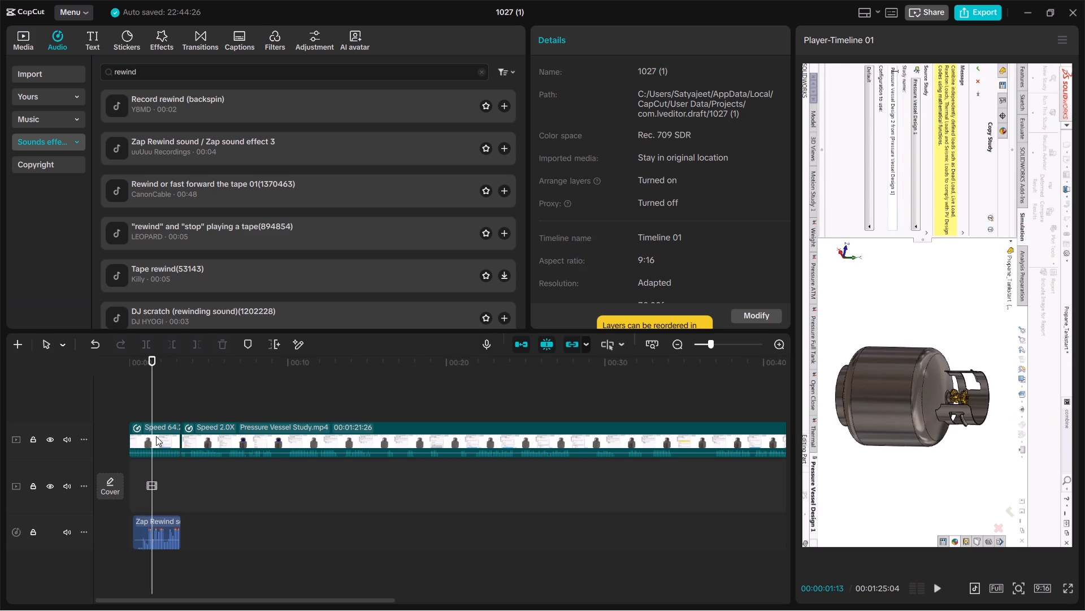
Lower the 64.2x clip's audio volume to -∞ dB and play back the opening.
left_click(156, 436)
left_click(628, 41)
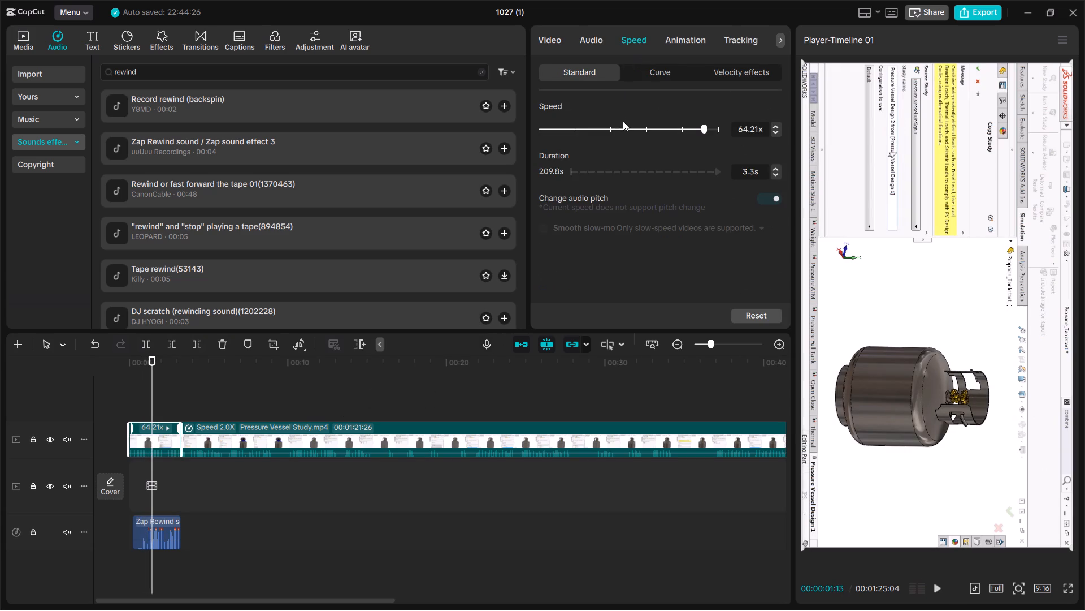
left_click(597, 40)
left_click_drag(626, 146, 439, 185)
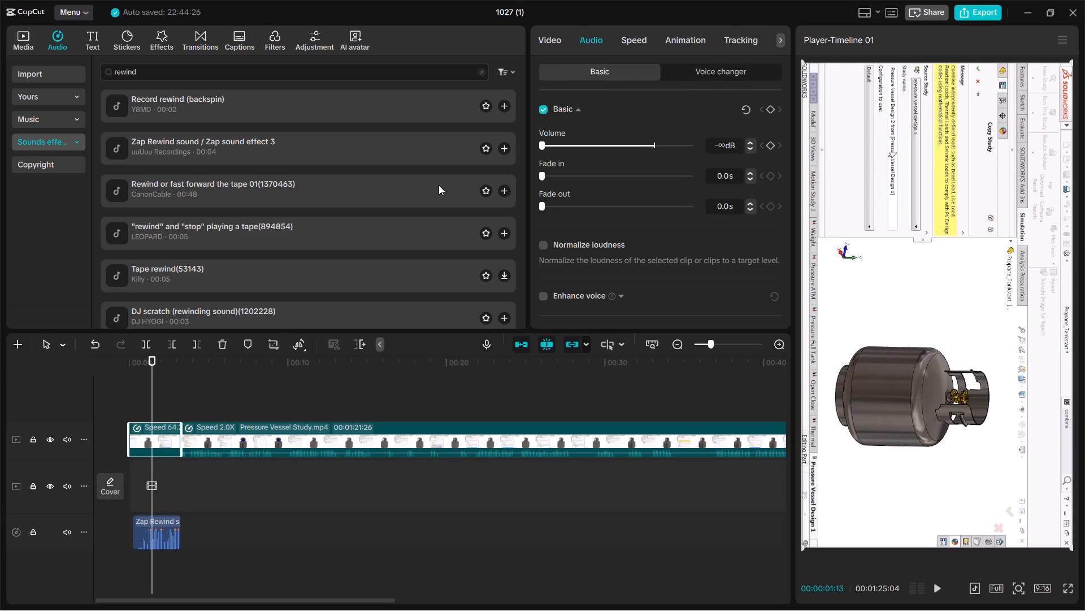
left_click_drag(439, 185, 438, 186)
key("space")
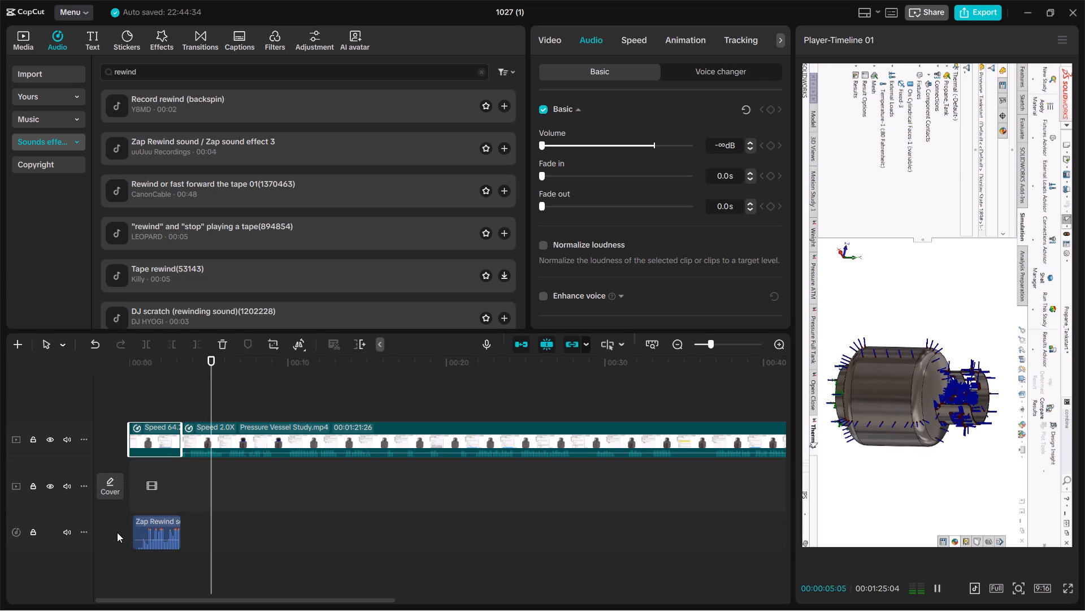
Move both Pressure Vessel Study clips together down onto the main track beside the cover.
left_click_drag(161, 535, 167, 477)
left_click_drag(172, 466, 305, 429)
left_click_drag(274, 425, 285, 476)
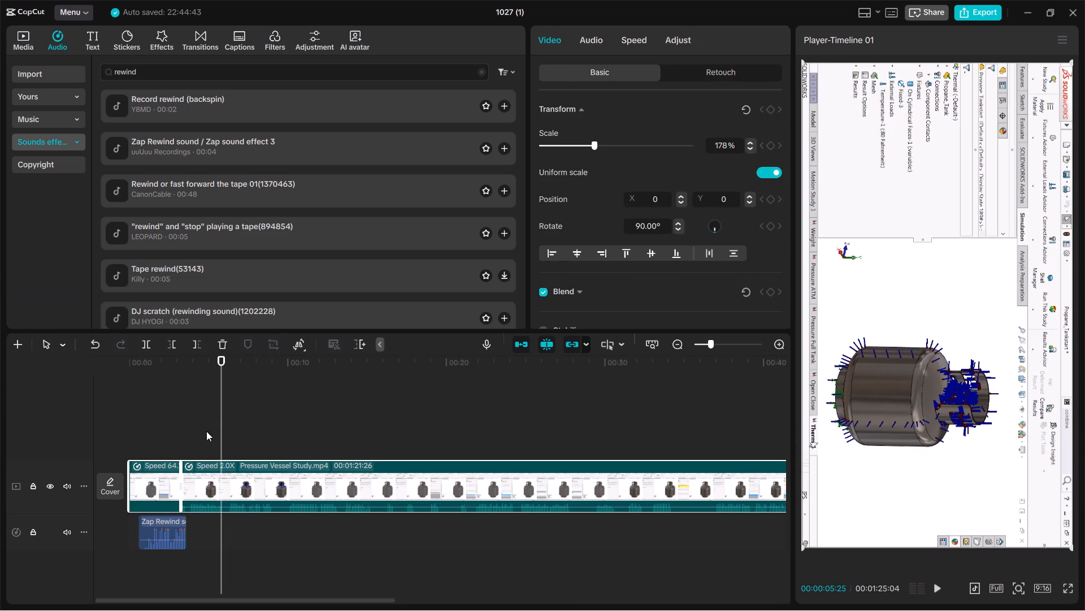
Align the Zap Rewind sound with the timeline start and play back the opening.
left_click_drag(218, 432, 81, 451)
left_click_drag(160, 525, 146, 523)
key("space")
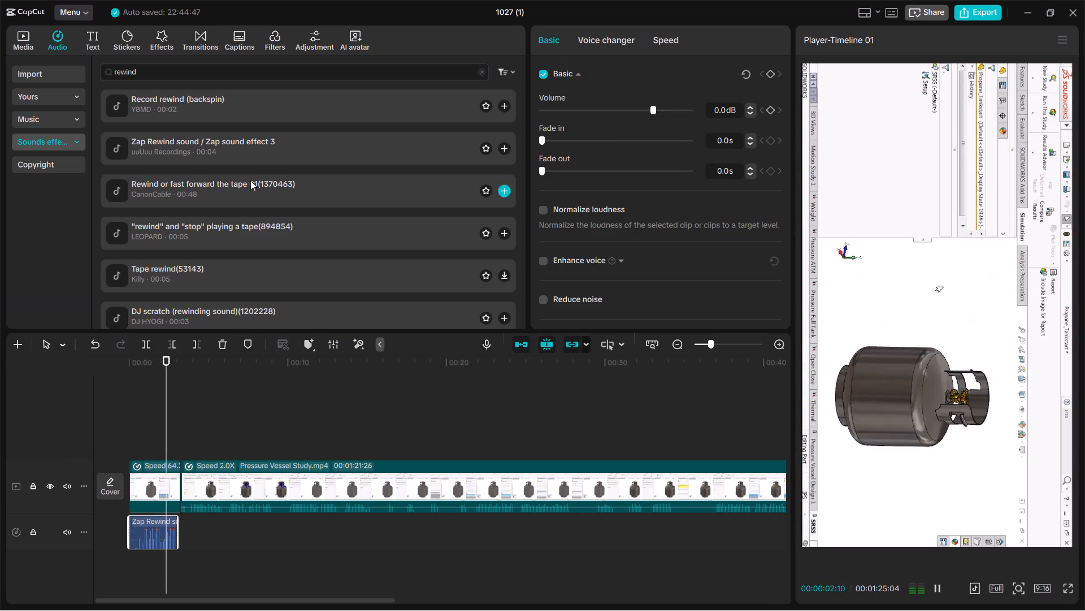
key("space")
Add the Golden Nightglow filter from the Featured filters above the 64.2x clip at the timeline start.
left_click(268, 37)
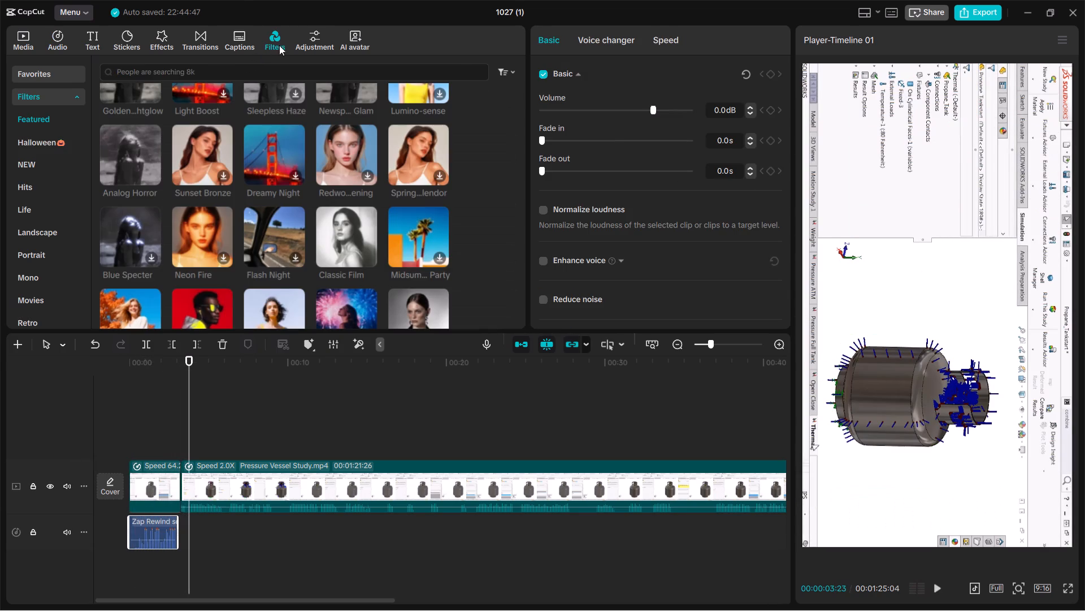
scroll(235, 174, "up", 4)
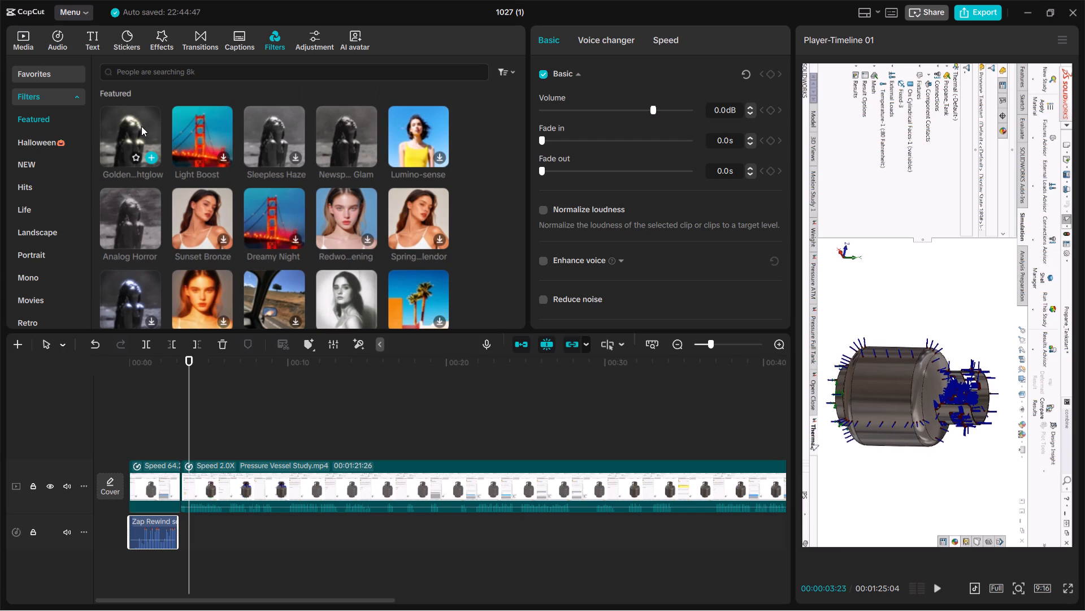
left_click(141, 126)
left_click_drag(141, 126, 151, 434)
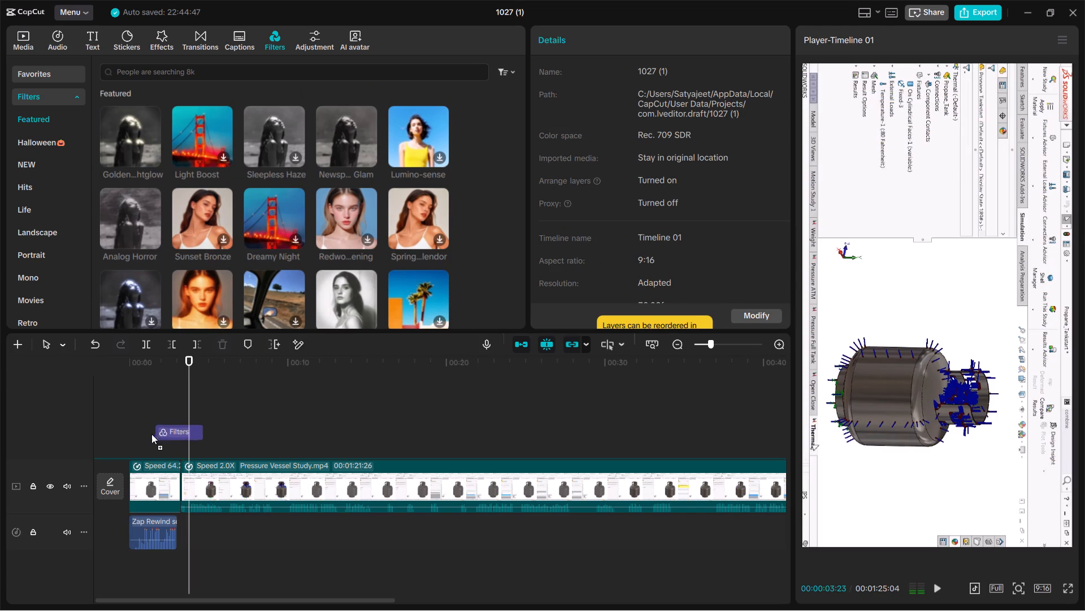
left_click_drag(151, 434, 131, 445)
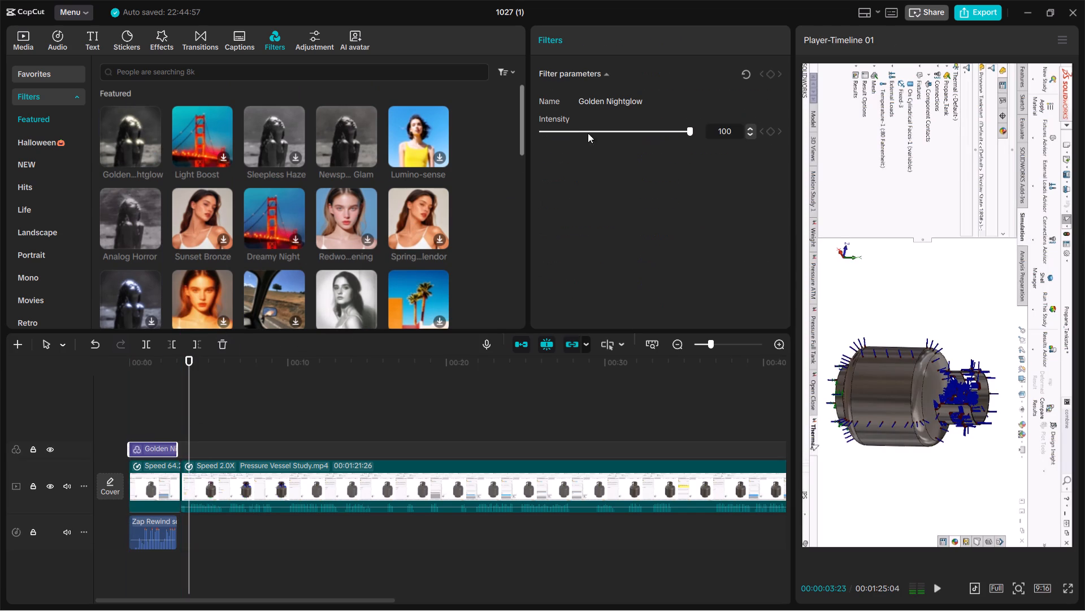
Set the Golden Nightglow filter's intensity to 15 and play back the filtered opening.
left_click_drag(649, 129, 590, 140)
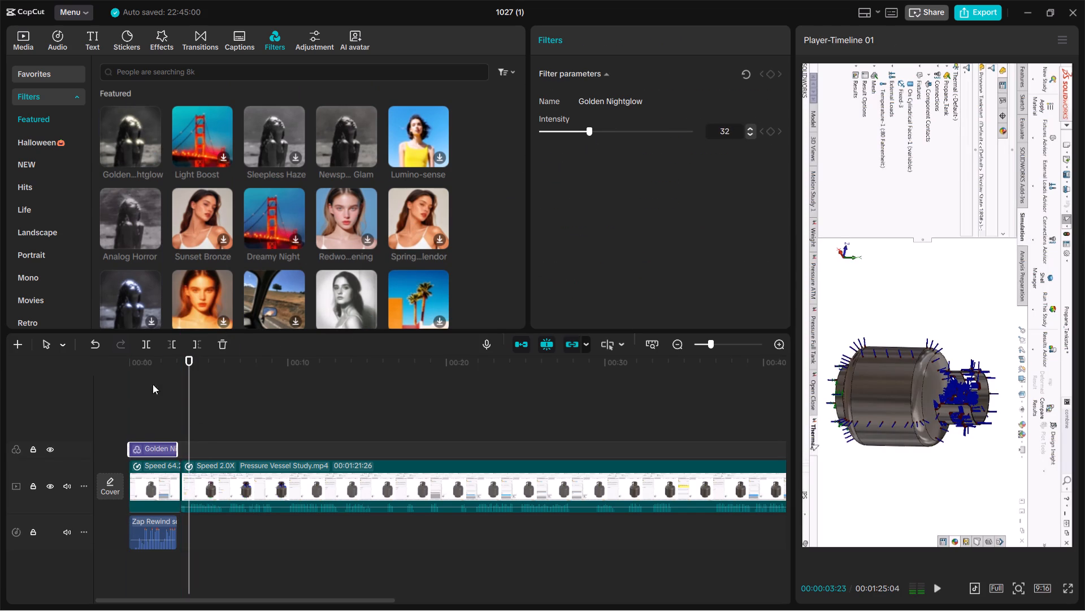
left_click_drag(192, 394, 153, 399)
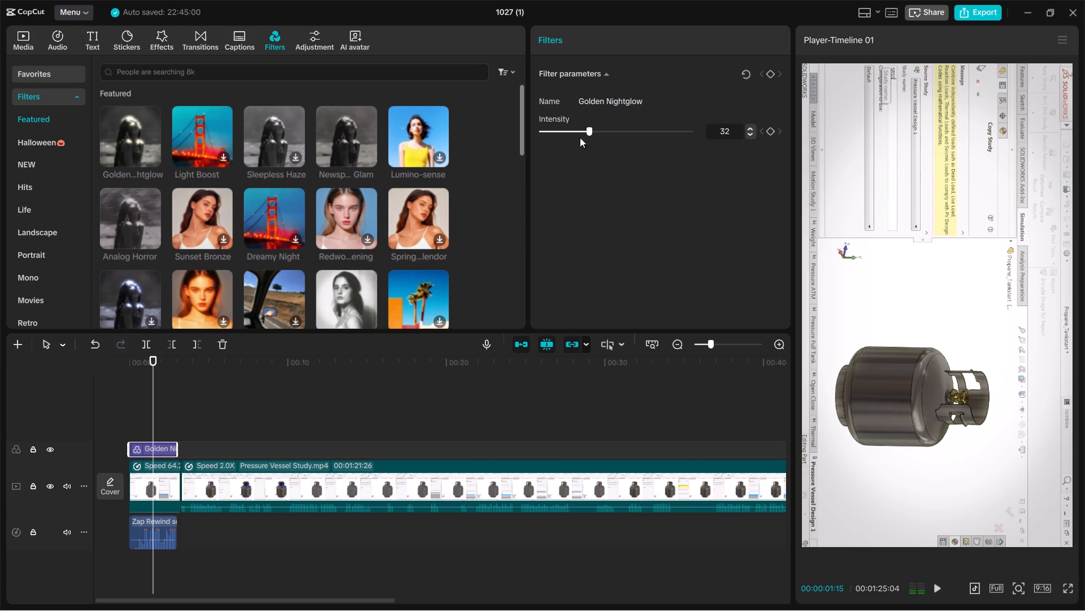
left_click_drag(587, 135, 574, 147)
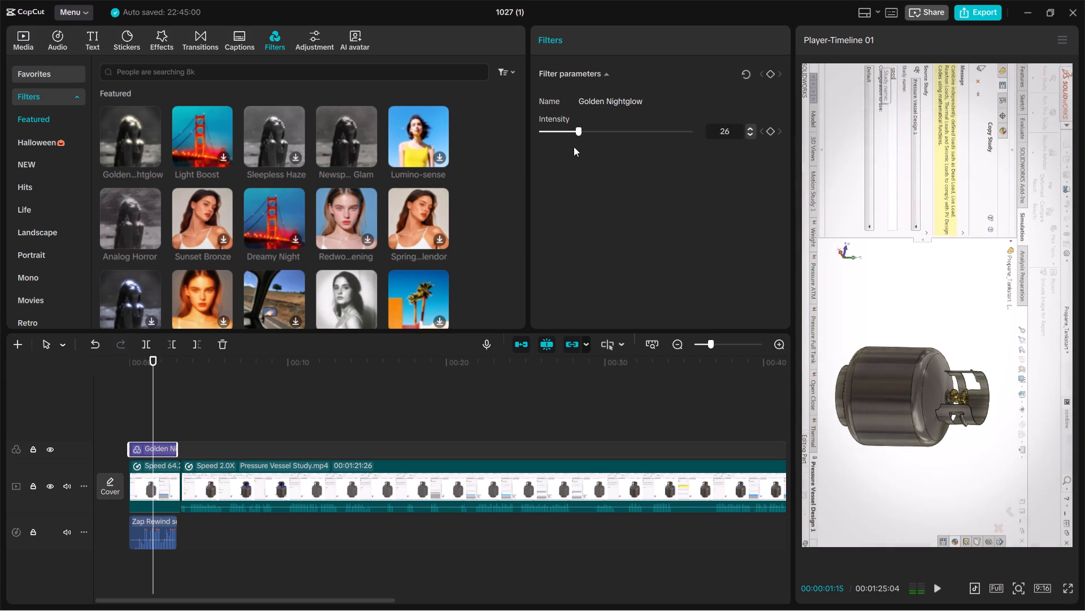
left_click_drag(574, 147, 562, 147)
key("space")
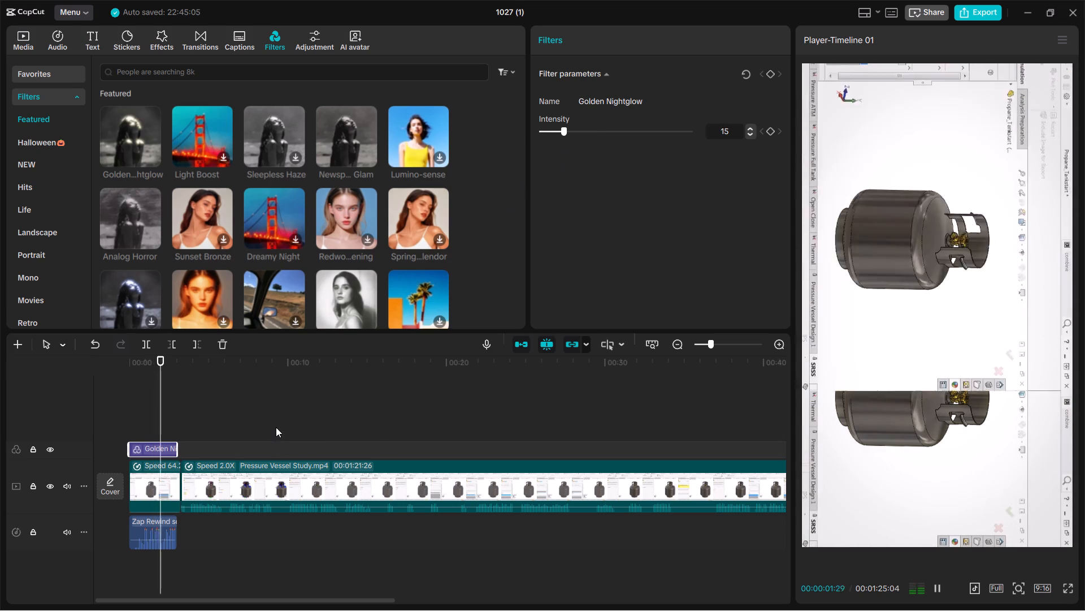
key("space")
left_click_drag(175, 401, 149, 410)
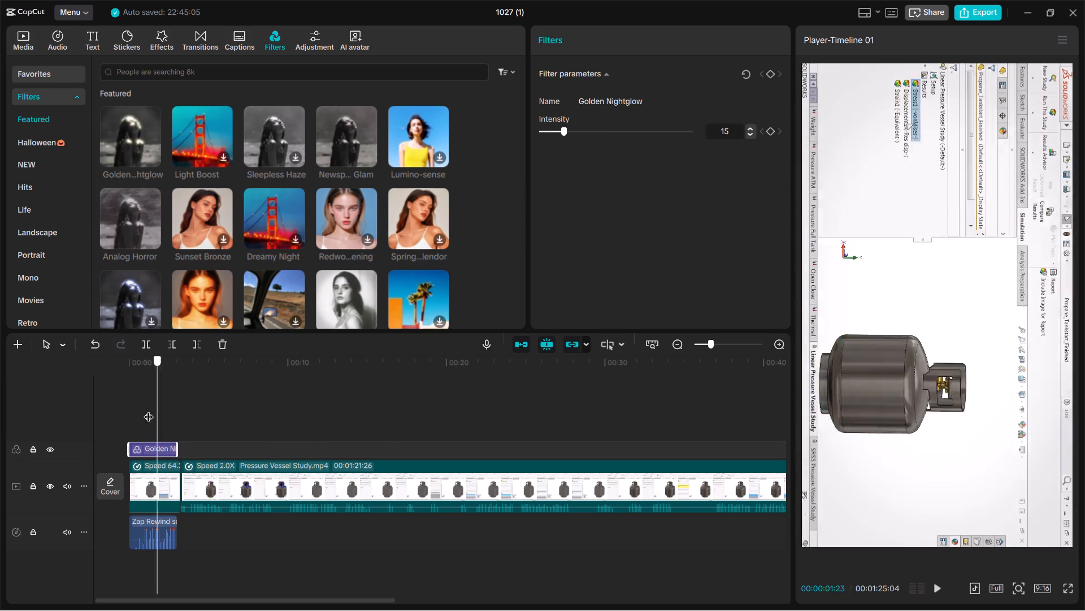
left_click_drag(149, 410, 99, 416)
key("space")
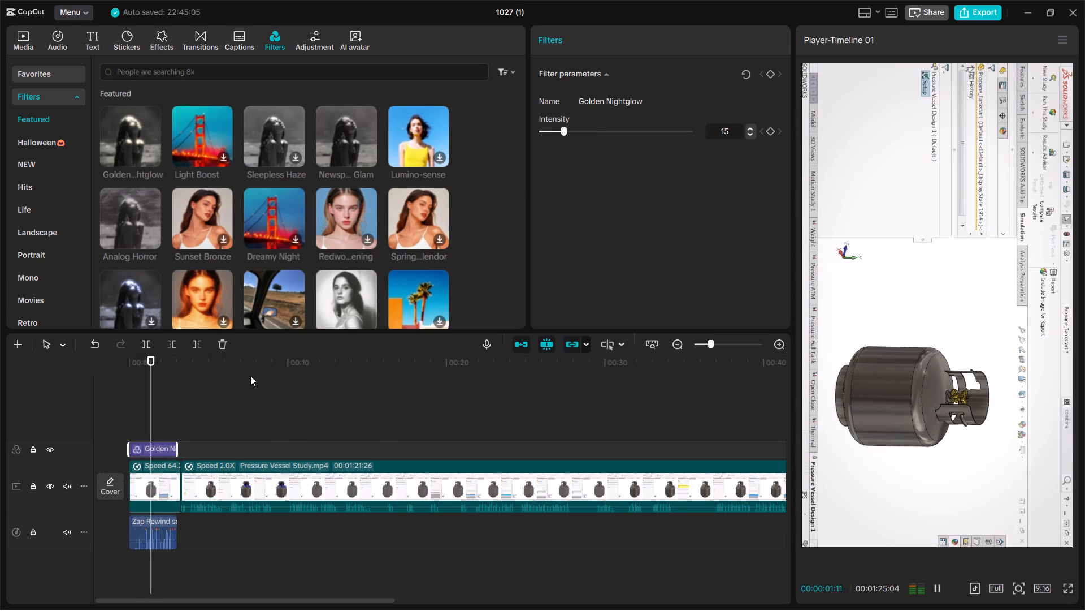
key("space")
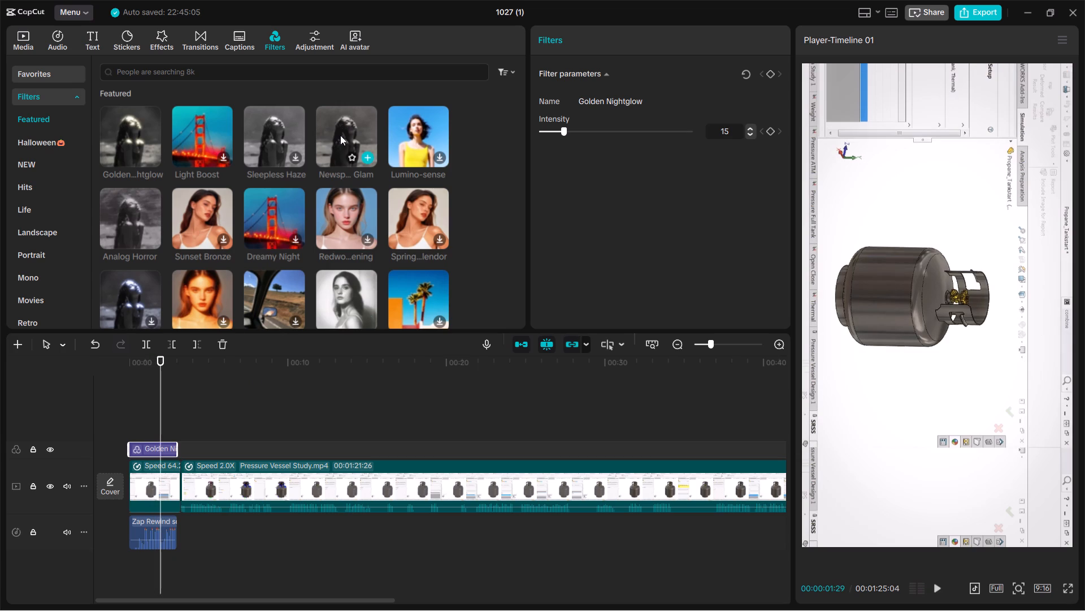
Add the Newspaper Glam filter on a track above Golden Nightglow at the timeline start and play it back.
left_click_drag(340, 135, 128, 430)
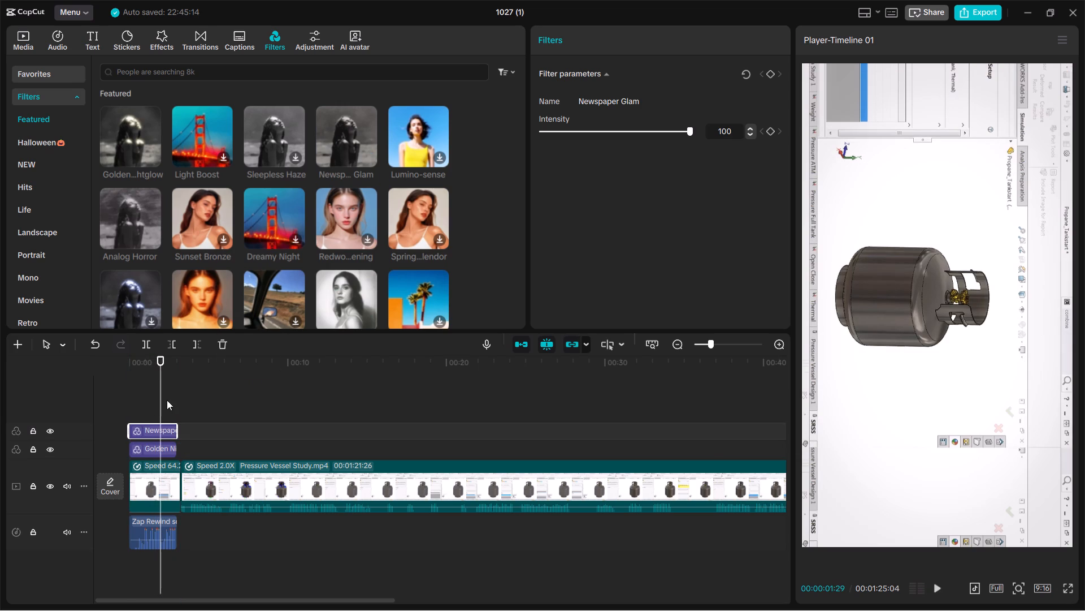
left_click_drag(163, 400, 82, 417)
key("space")
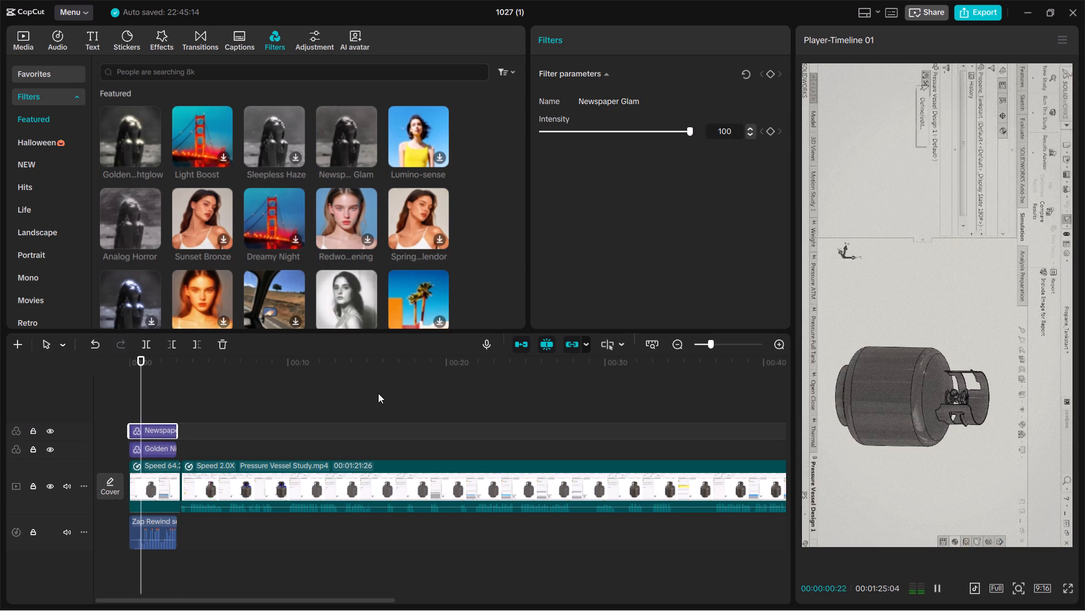
key("space")
Set the Newspaper Glam filter's intensity to 37, checking it on a frame within the 64.2x clip.
left_click_drag(209, 430, 164, 427)
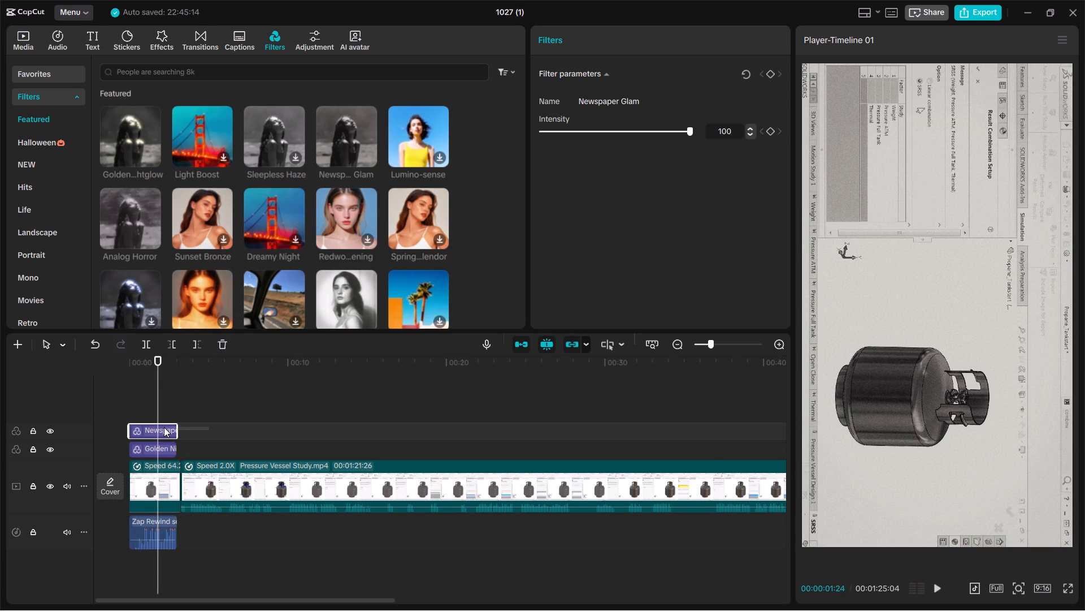
left_click_drag(164, 427, 163, 423)
left_click_drag(611, 132, 594, 144)
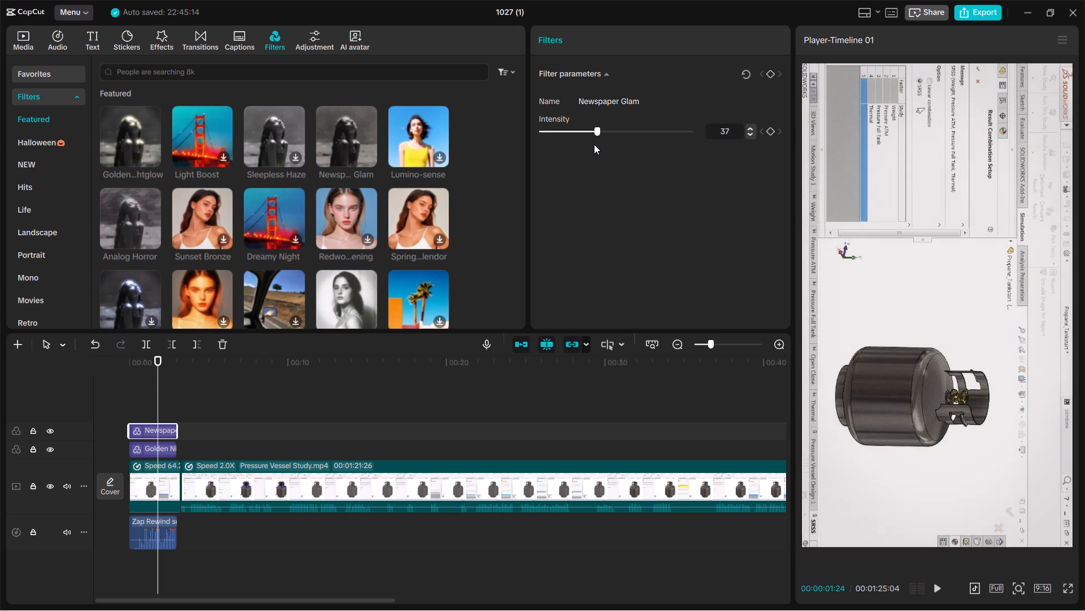
Set the Newspaper Glam filter's intensity to 16 and add a keyframe for it at 00:00:00:27.
left_click_drag(594, 144, 599, 148)
left_click_drag(599, 148, 566, 146)
left_click_drag(162, 392, 151, 394)
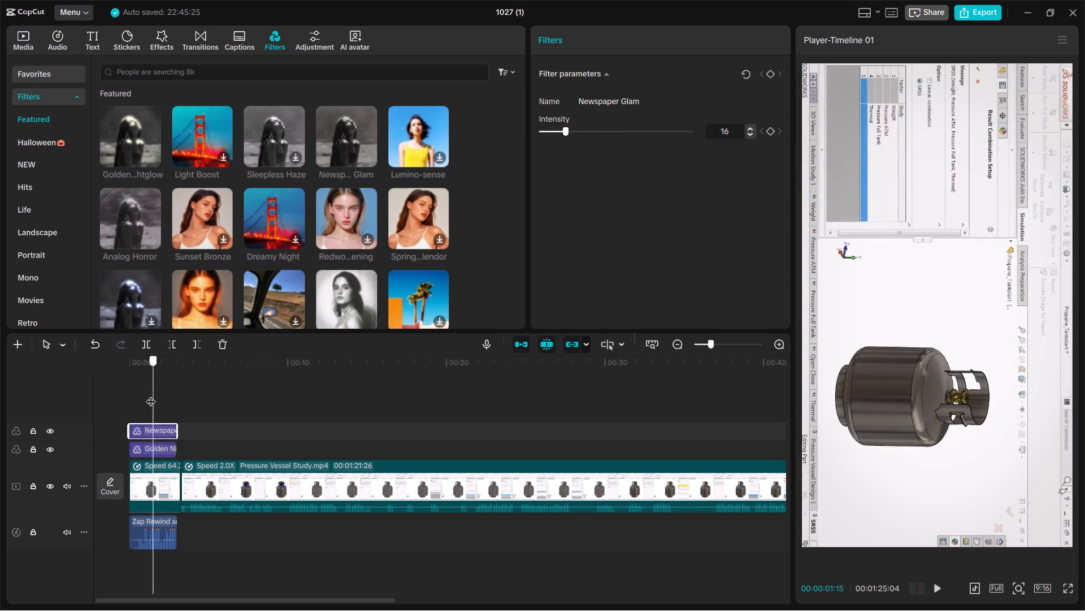
left_click_drag(151, 394, 144, 389)
left_click(772, 75)
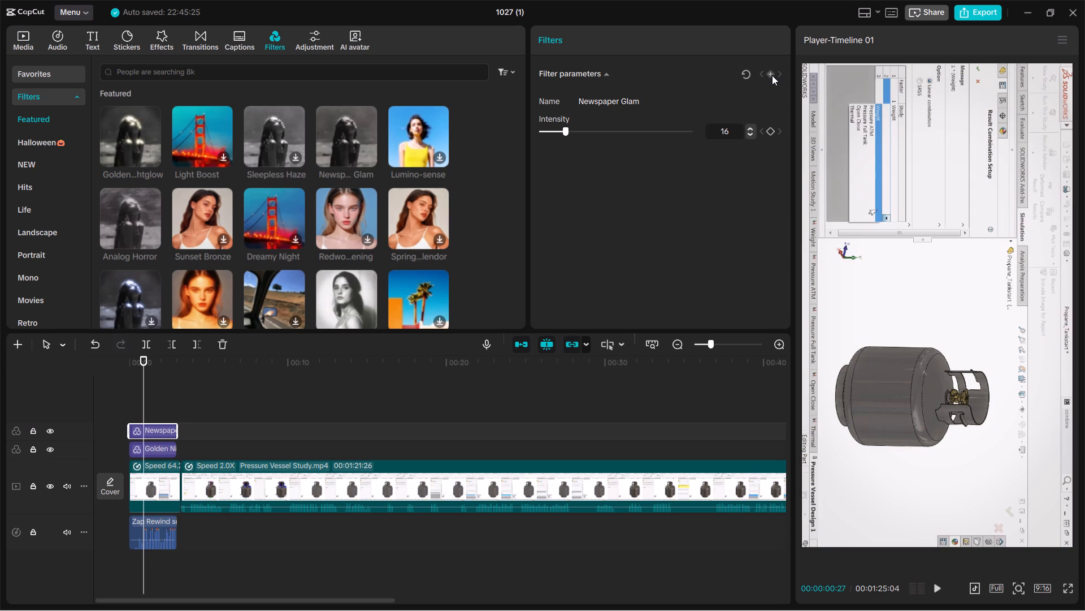
Keyframe the Newspaper Glam intensity at 100 near the filter's end, at 00:00:02:16.
left_click_drag(144, 396, 145, 396)
left_click_drag(145, 396, 170, 397)
left_click_drag(568, 130, 681, 142)
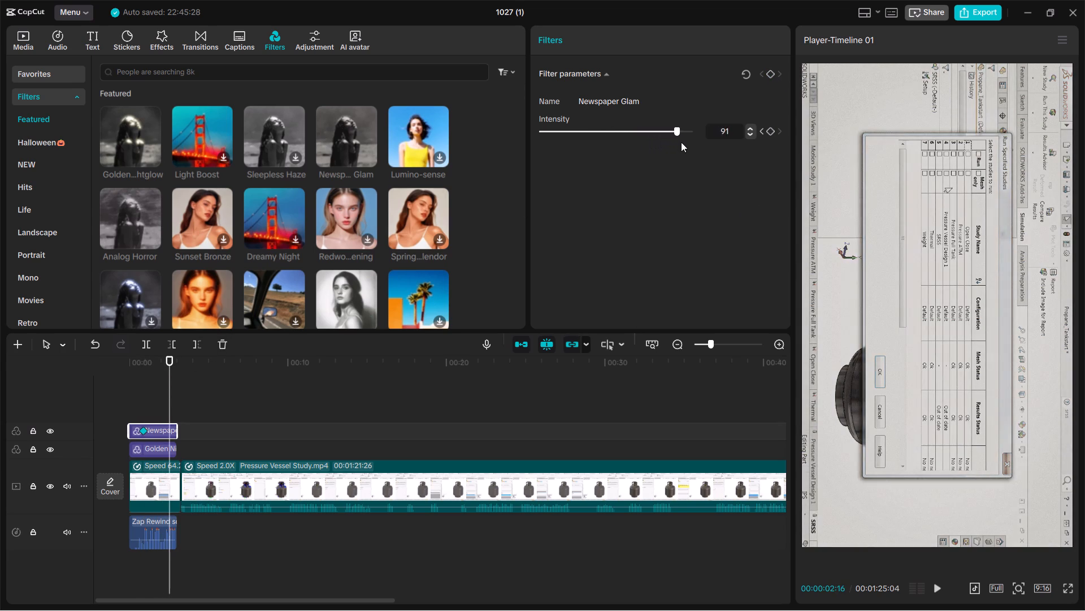
left_click_drag(681, 142, 696, 139)
Play back the opening from the timeline start to review the keyframed filter and the transition into the 2.0x footage.
left_click_drag(171, 393, 84, 406)
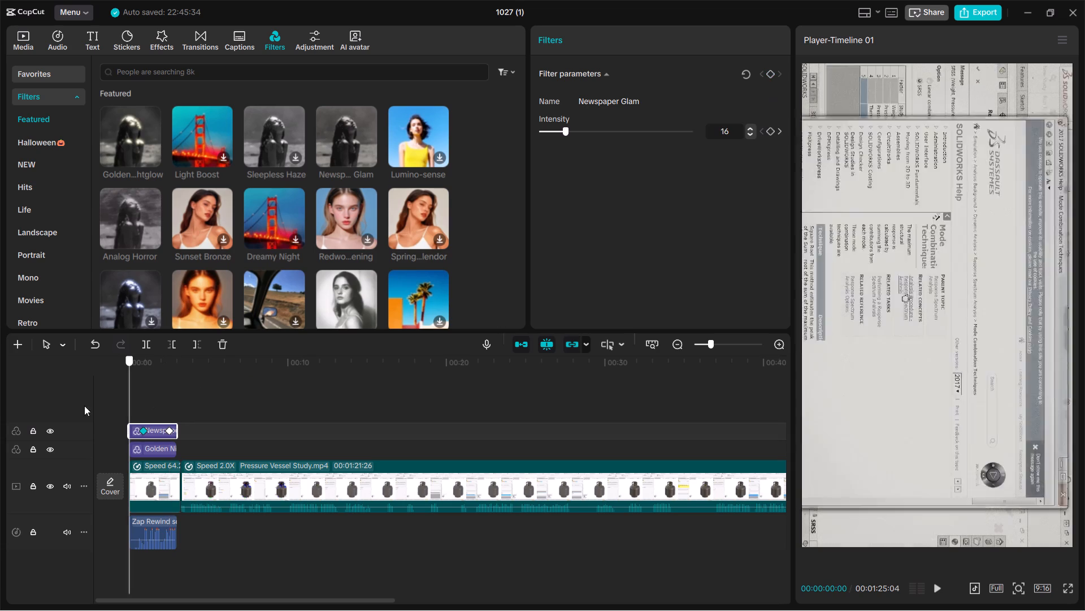
left_click_drag(84, 406, 71, 407)
key("space")
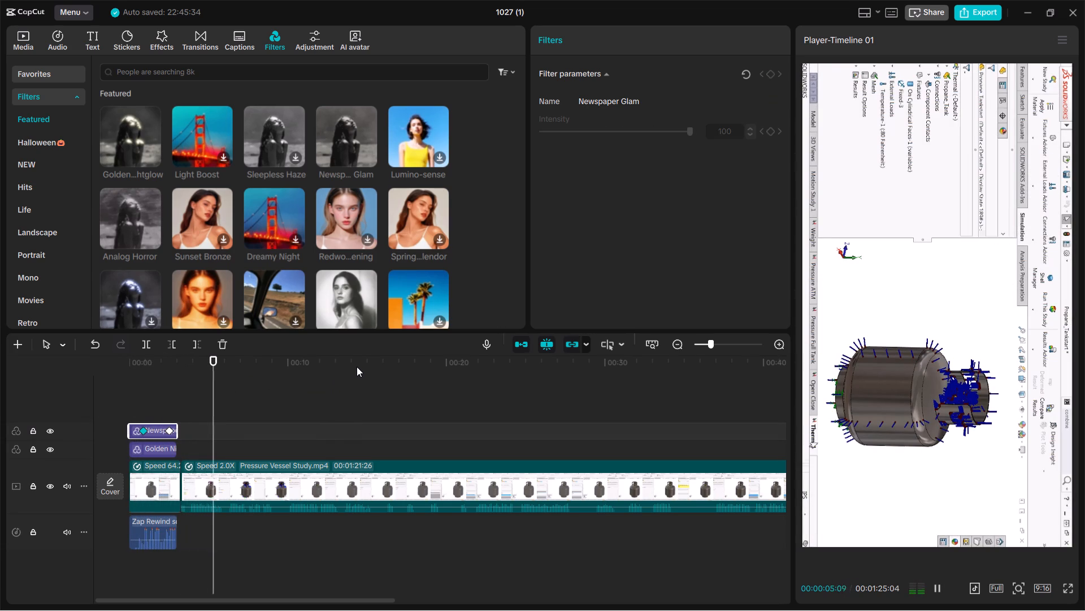
key("space")
left_click_drag(226, 401, 193, 413)
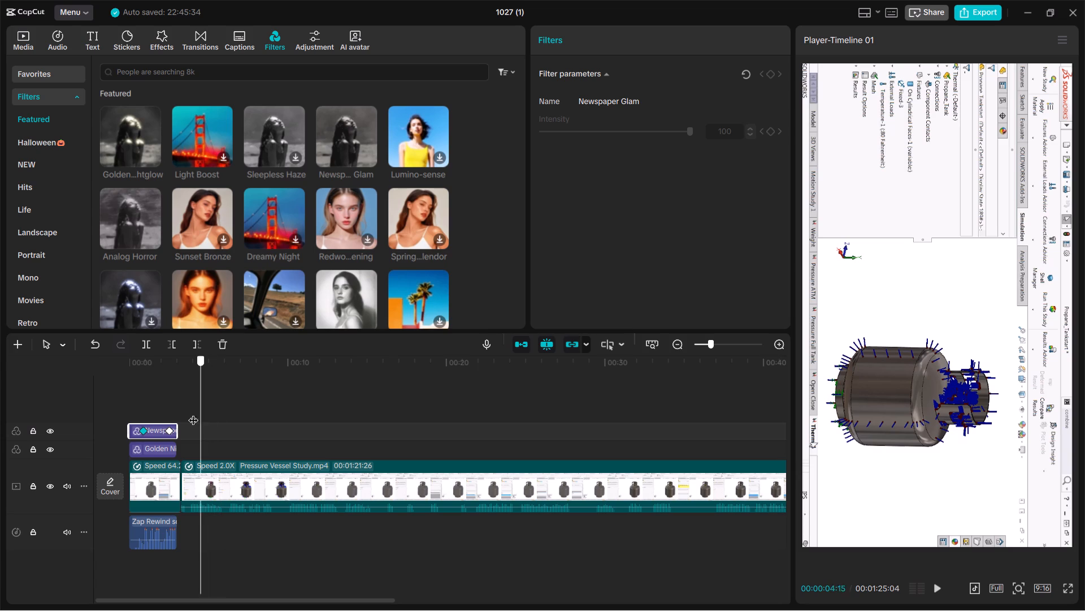
left_click_drag(193, 413, 127, 419)
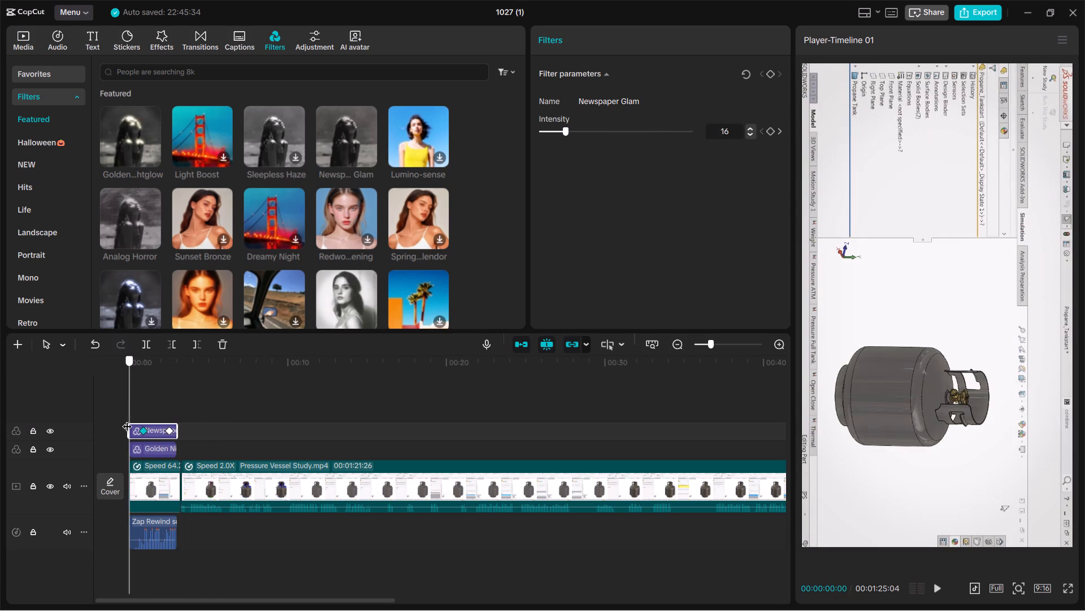
left_click_drag(127, 419, 125, 419)
key("space")
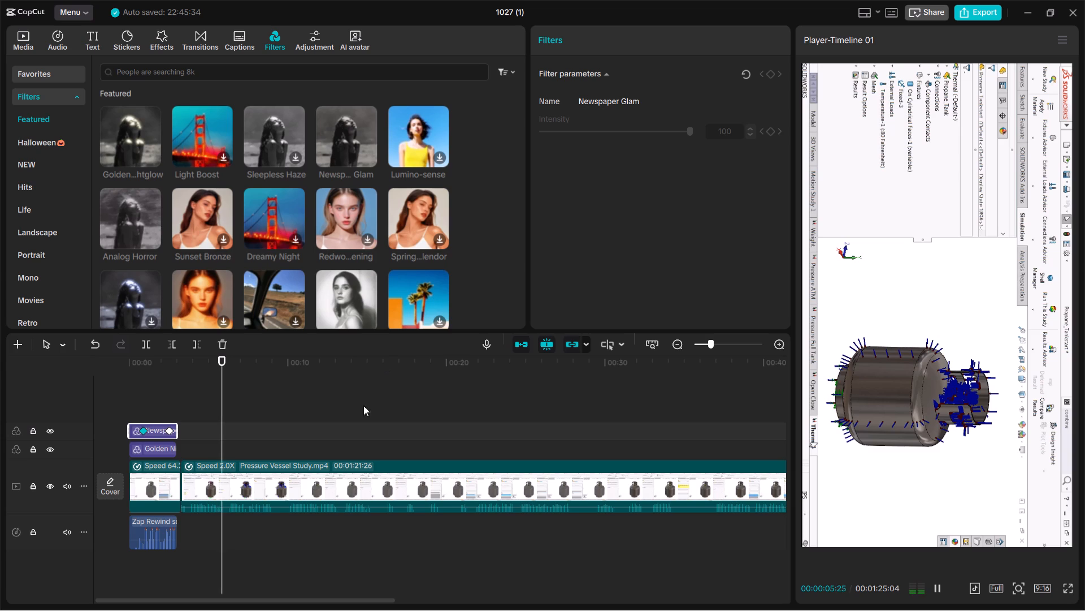
Trim away the beginning of the 2.0x clip up to about 00:00:06:00, closing the gap after the 64.2x clip.
left_click_drag(251, 420, 199, 446)
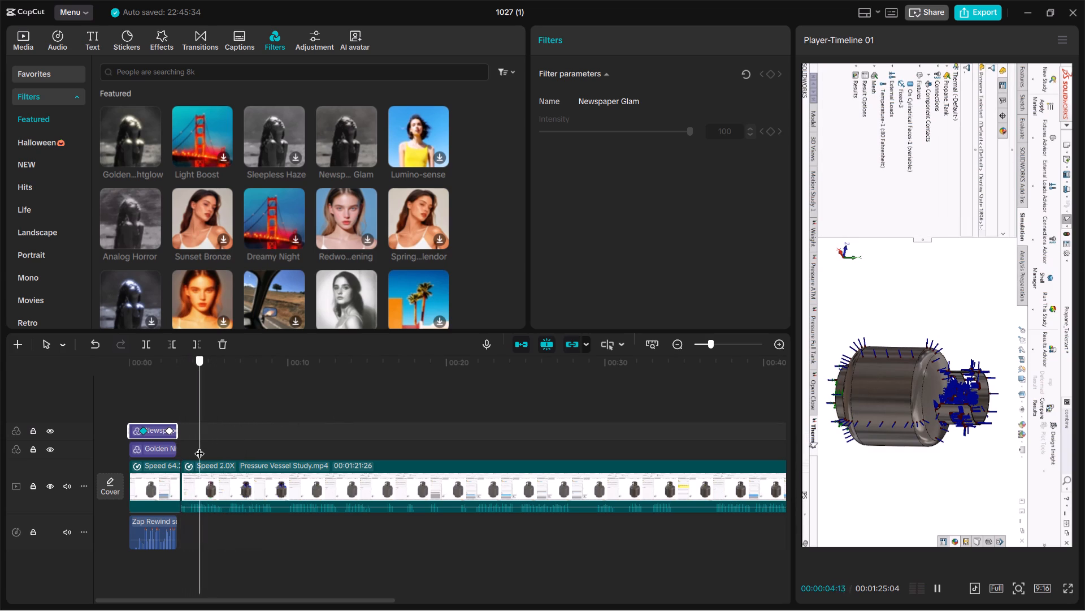
left_click_drag(199, 446, 184, 445)
key("space")
key("space")
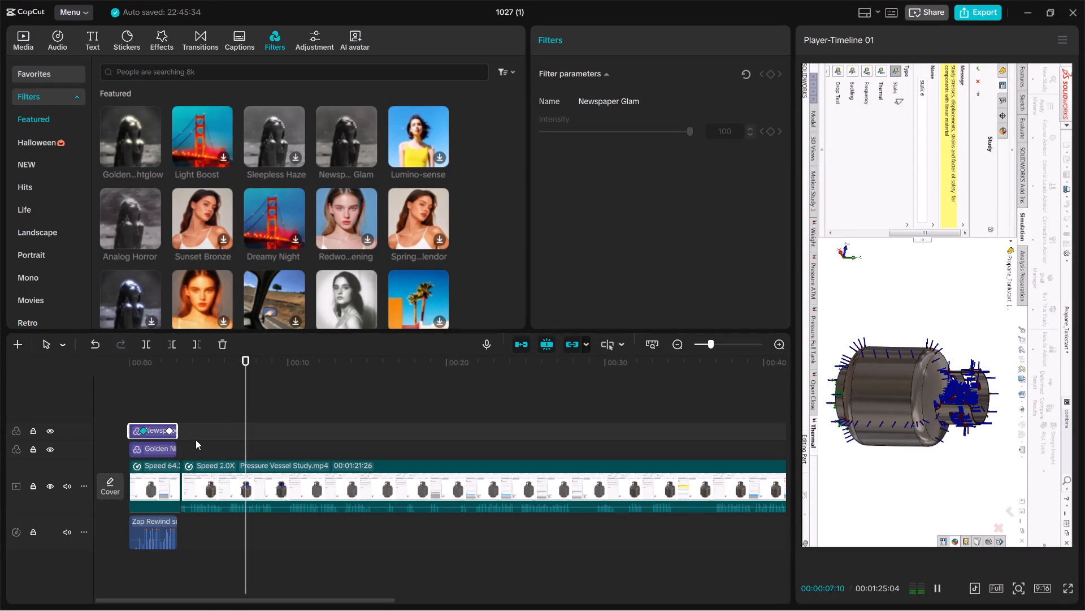
key("space")
left_click_drag(250, 432, 229, 442)
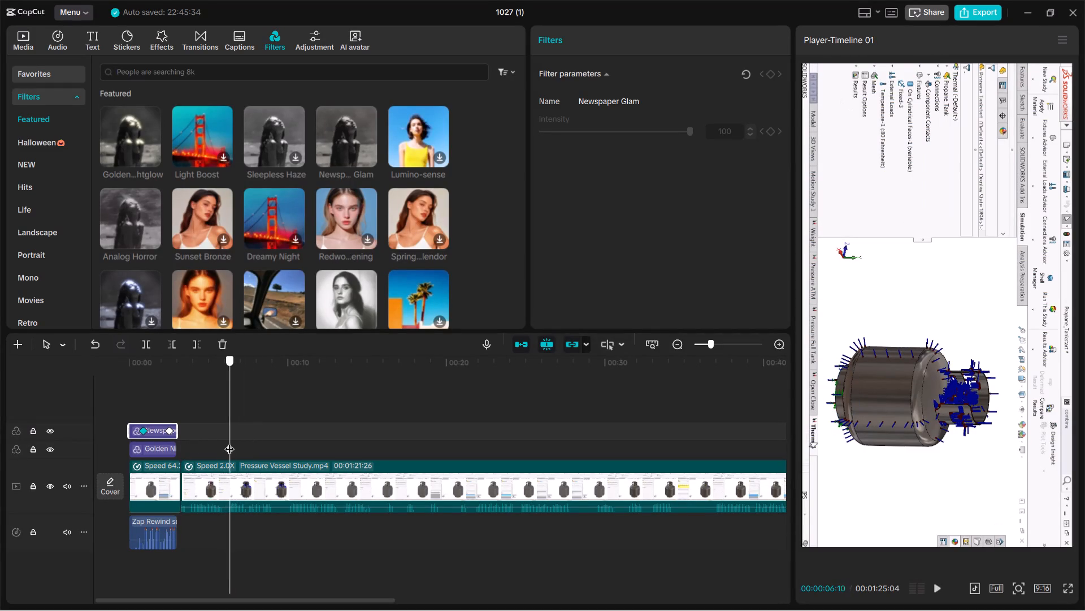
left_click_drag(229, 442, 224, 444)
key("q")
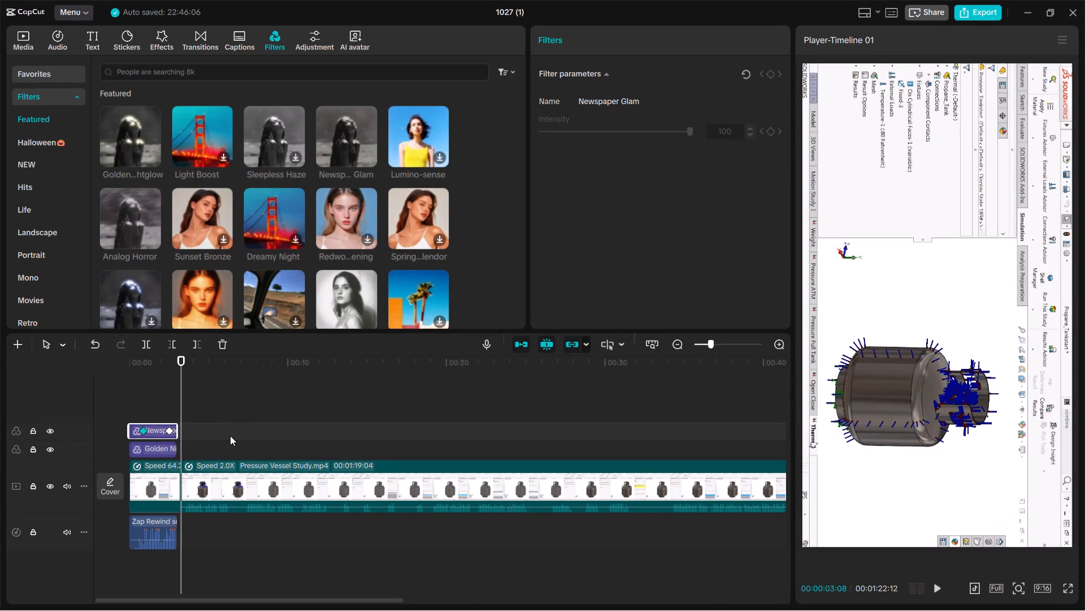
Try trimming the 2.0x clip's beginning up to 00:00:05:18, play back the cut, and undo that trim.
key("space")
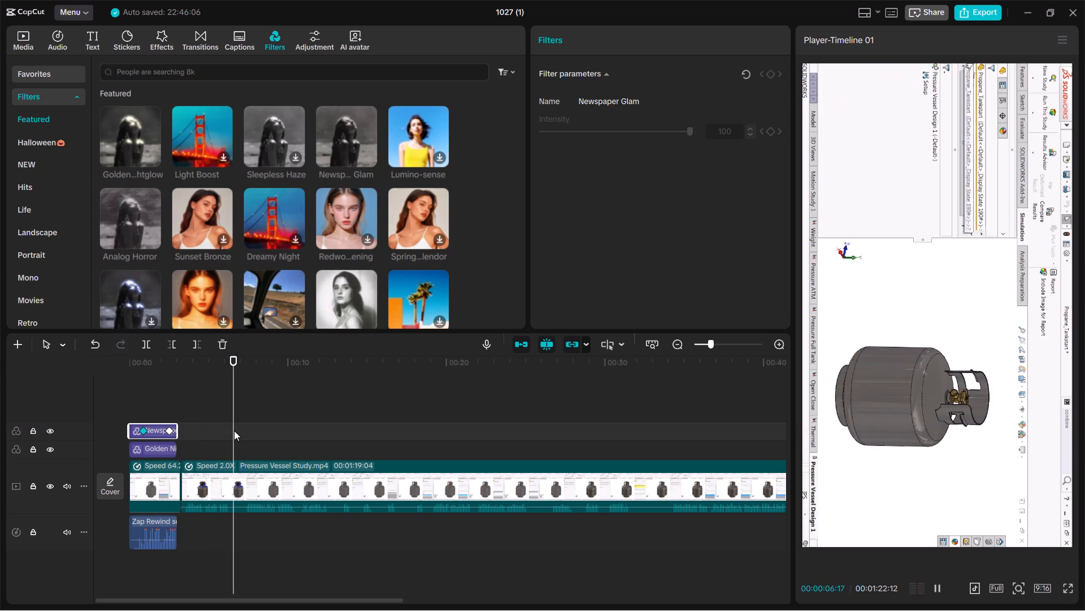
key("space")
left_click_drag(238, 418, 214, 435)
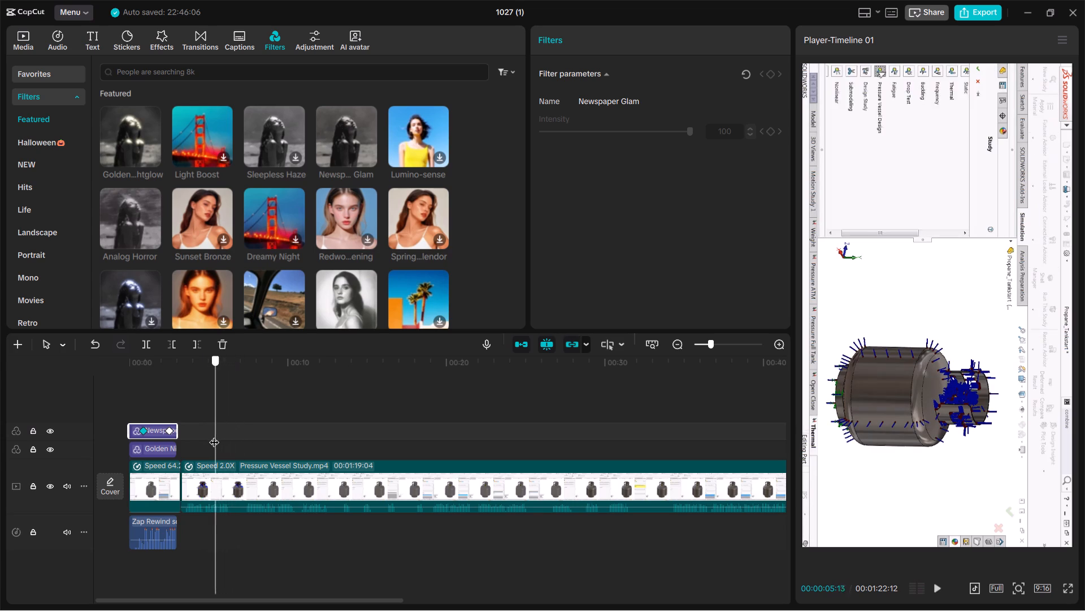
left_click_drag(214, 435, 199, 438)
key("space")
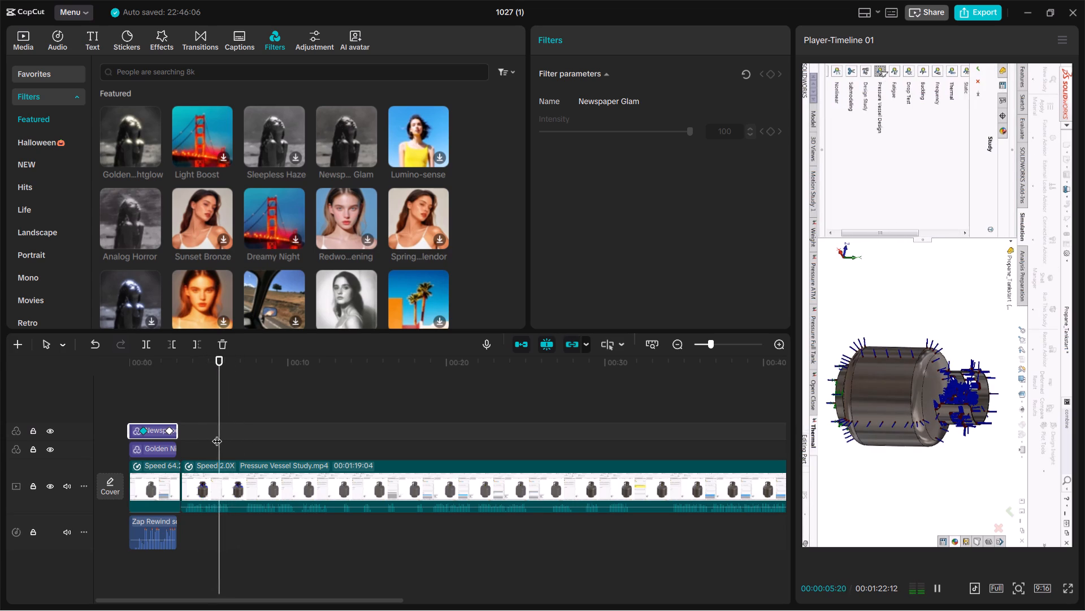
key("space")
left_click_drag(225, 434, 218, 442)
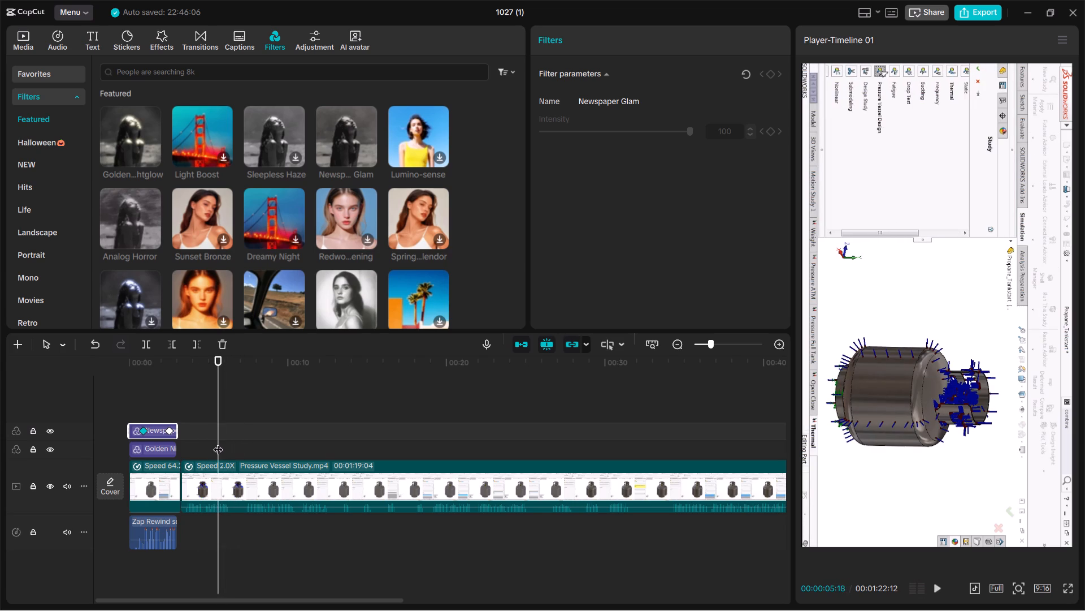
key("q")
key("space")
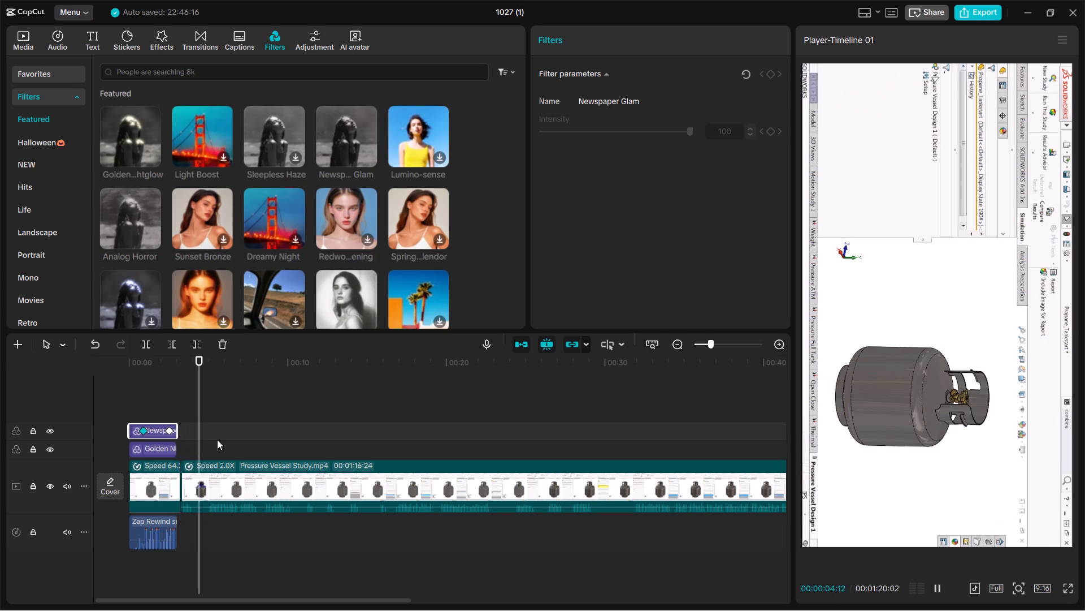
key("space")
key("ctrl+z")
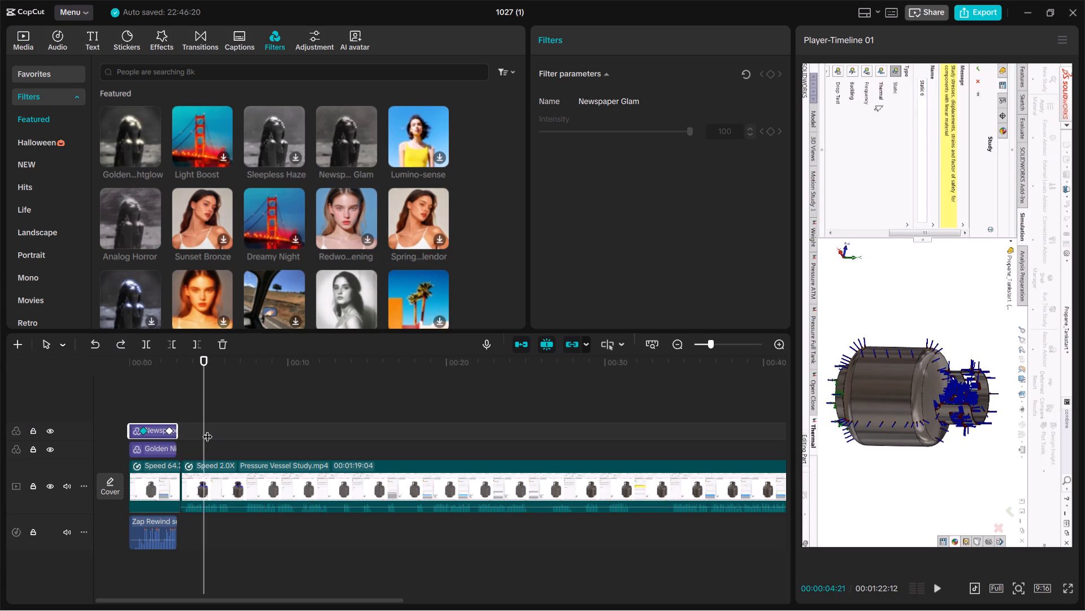
Trim away the beginning of the 2.0x clip up to about 00:00:04:23, checking the frames around the cut.
left_click_drag(205, 429, 200, 438)
key("space")
key("space")
key("space")
left_click(206, 434)
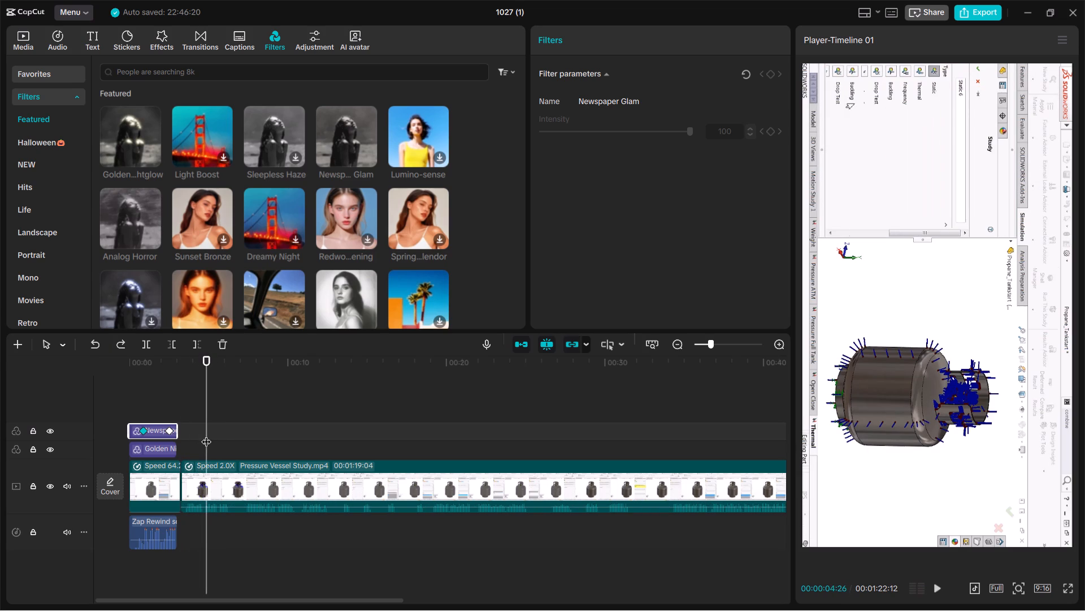
scroll(222, 431, "up", 14, "ctrl")
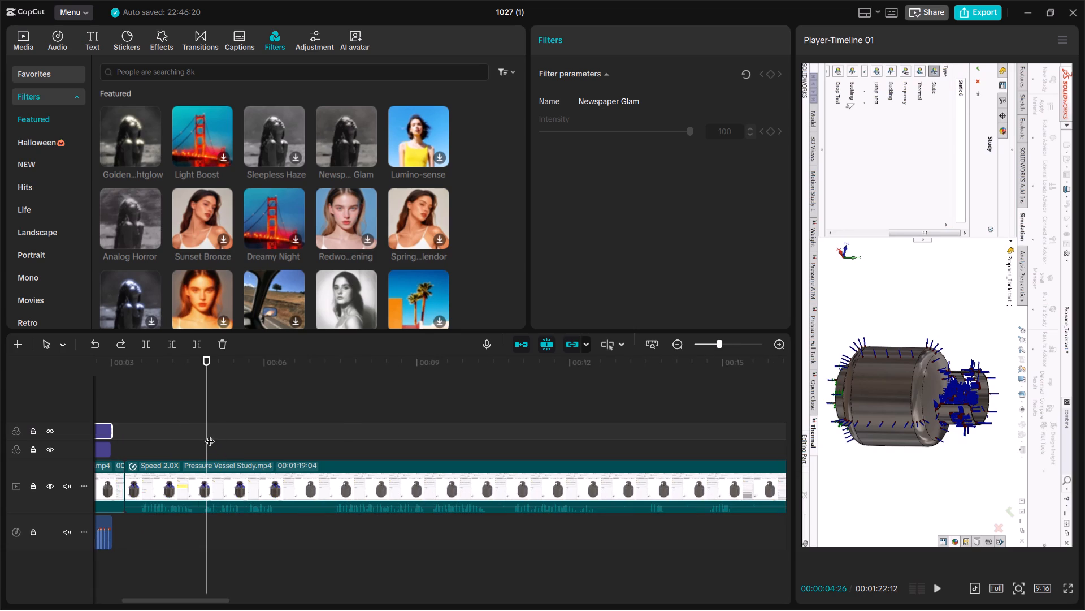
left_click_drag(210, 434, 201, 438)
key("q")
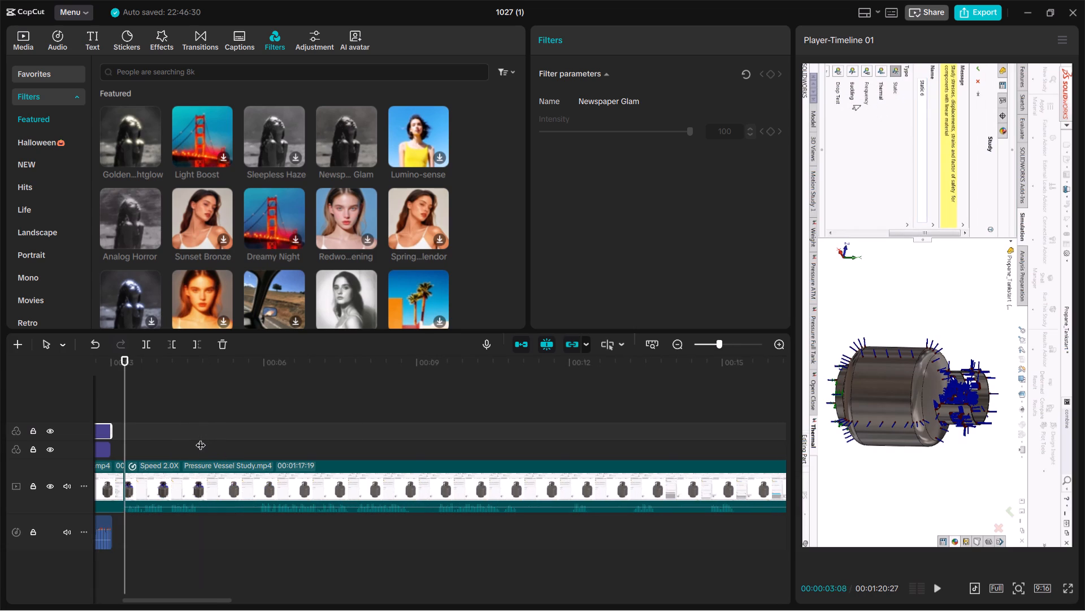
Review the trimmed 2.0x footage from its start and split the clip at 00:00:07:23.
key("space")
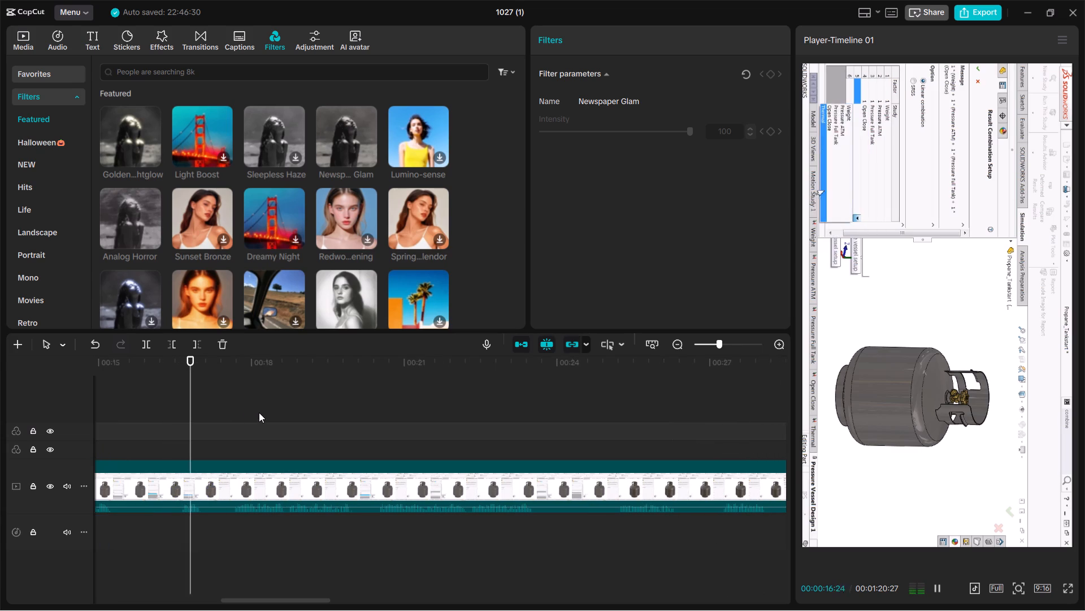
key("space")
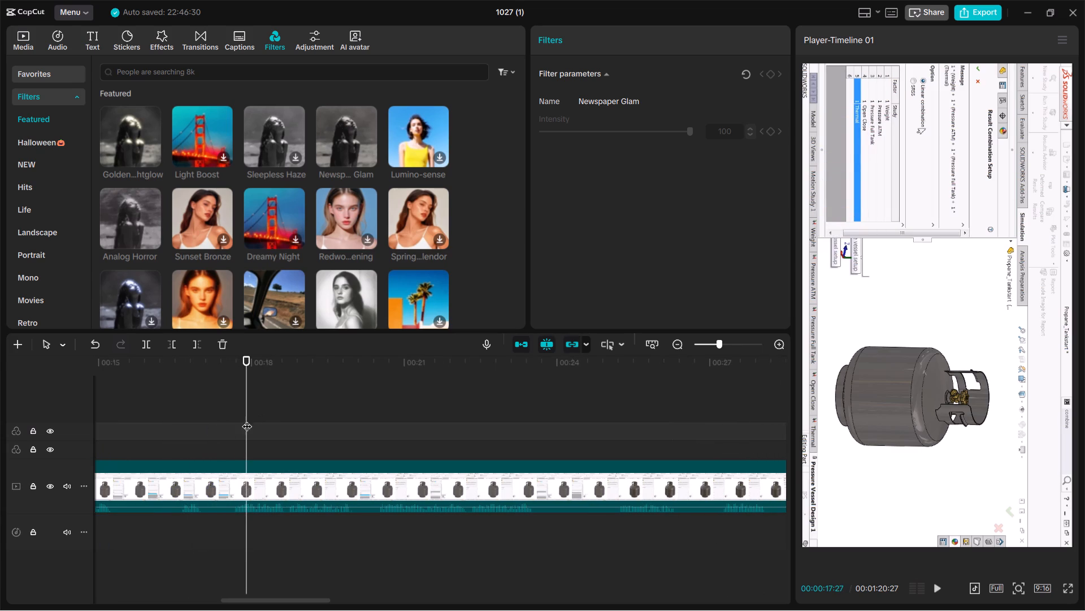
left_click_drag(249, 414, 105, 439)
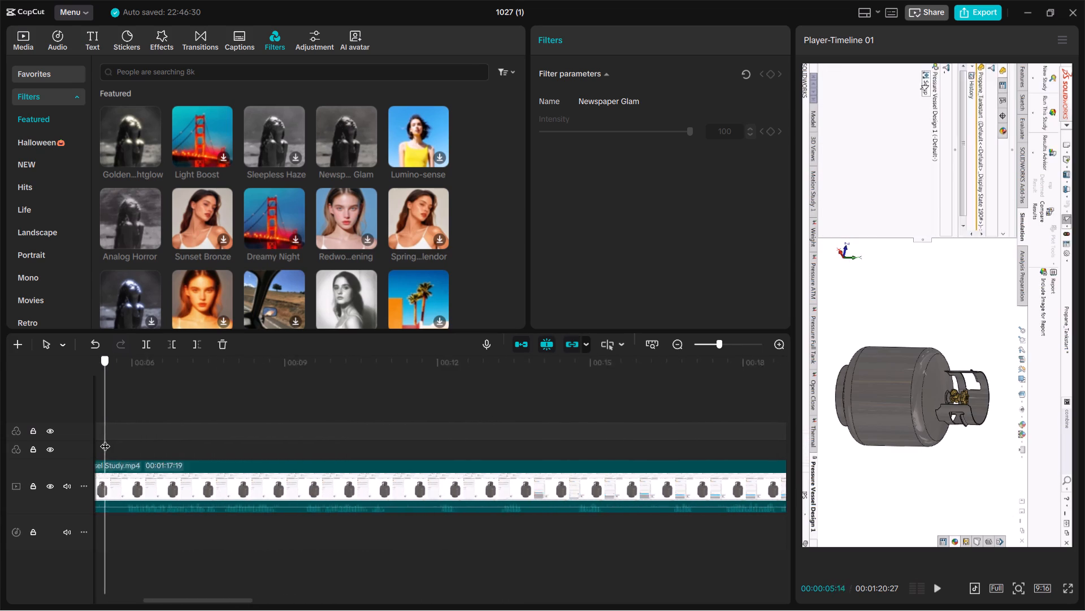
left_click_drag(105, 439, 307, 454)
key("space")
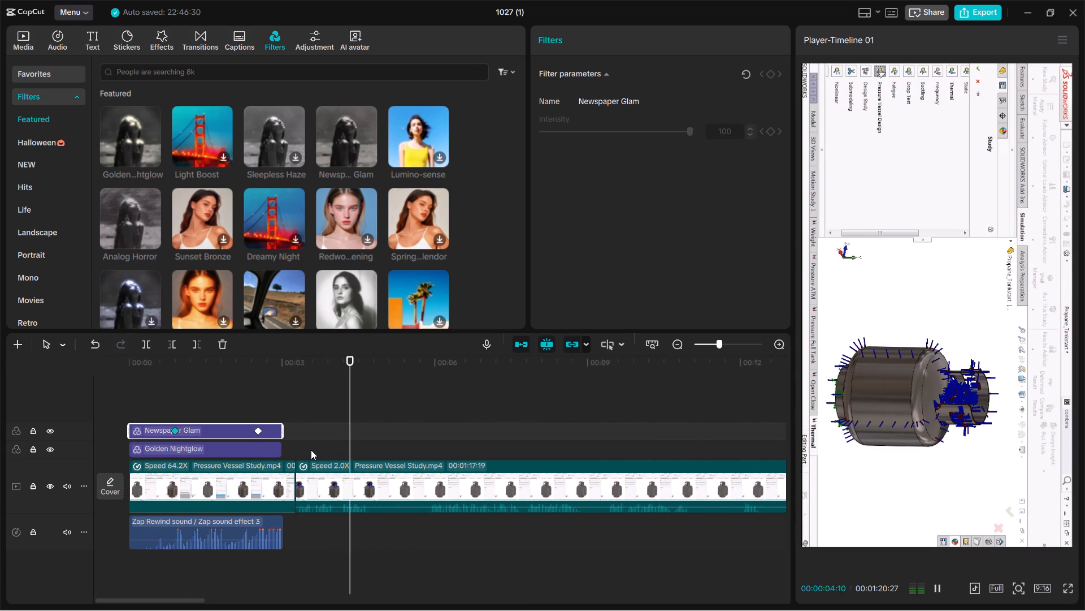
key("space")
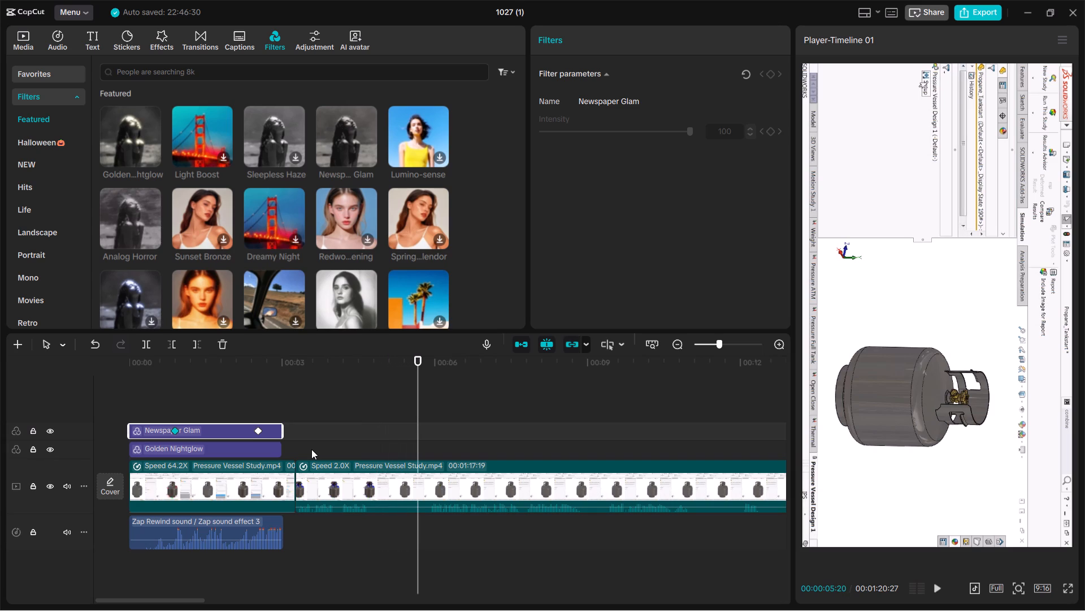
key("space")
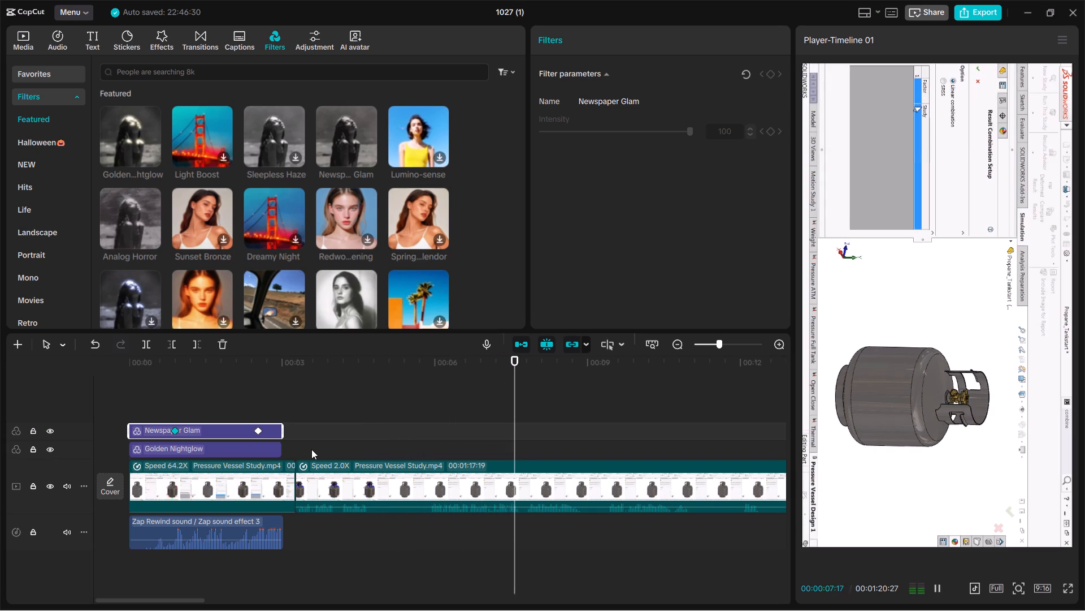
key("space")
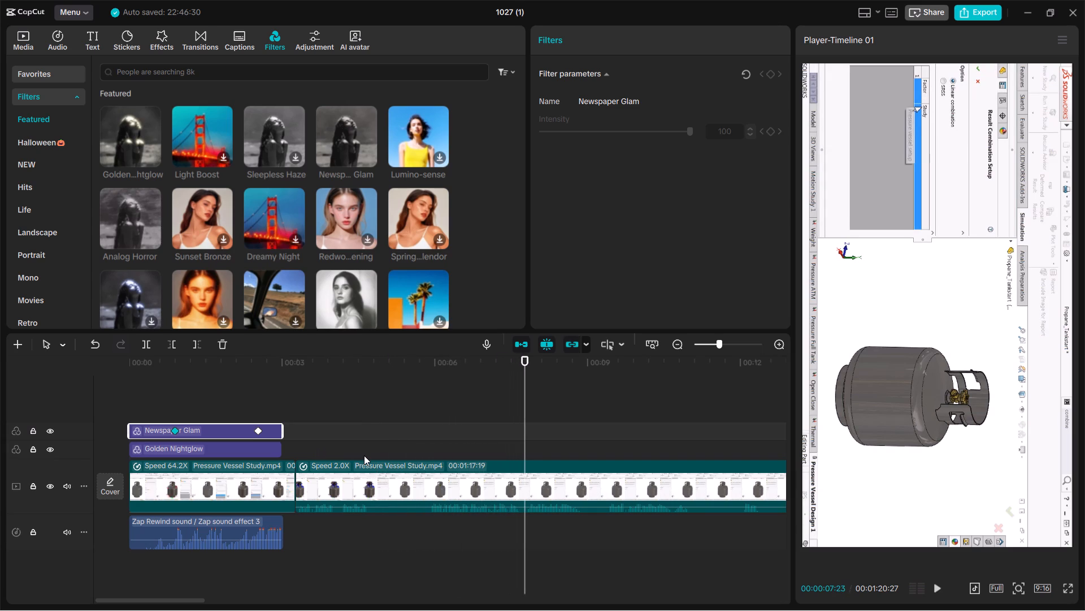
key("ctrl+b")
Play on from the first split and split the 2.0x footage again at 00:00:17:19.
key("space")
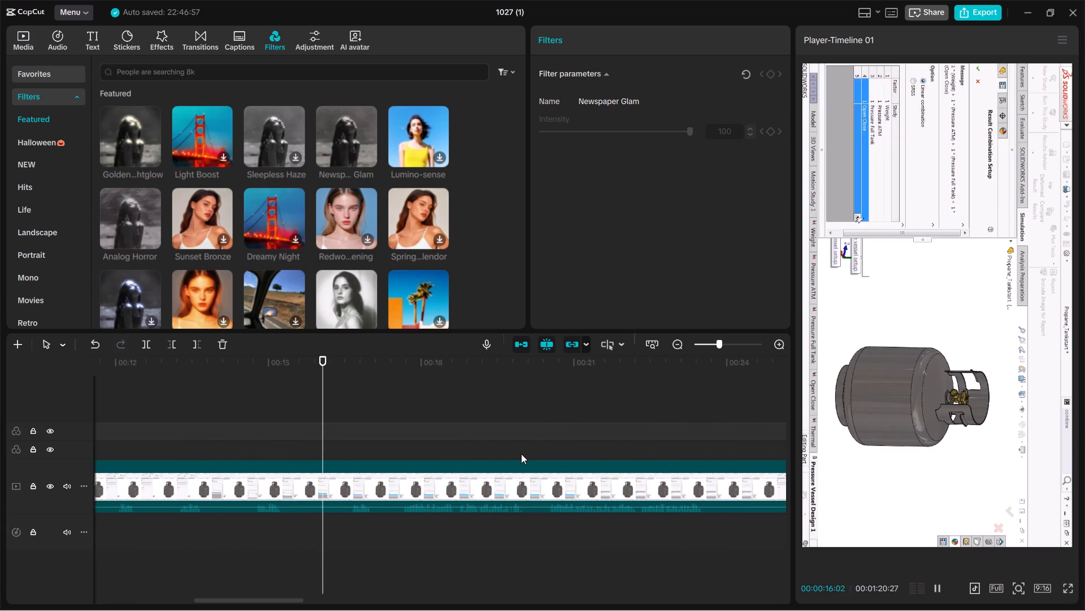
key("space")
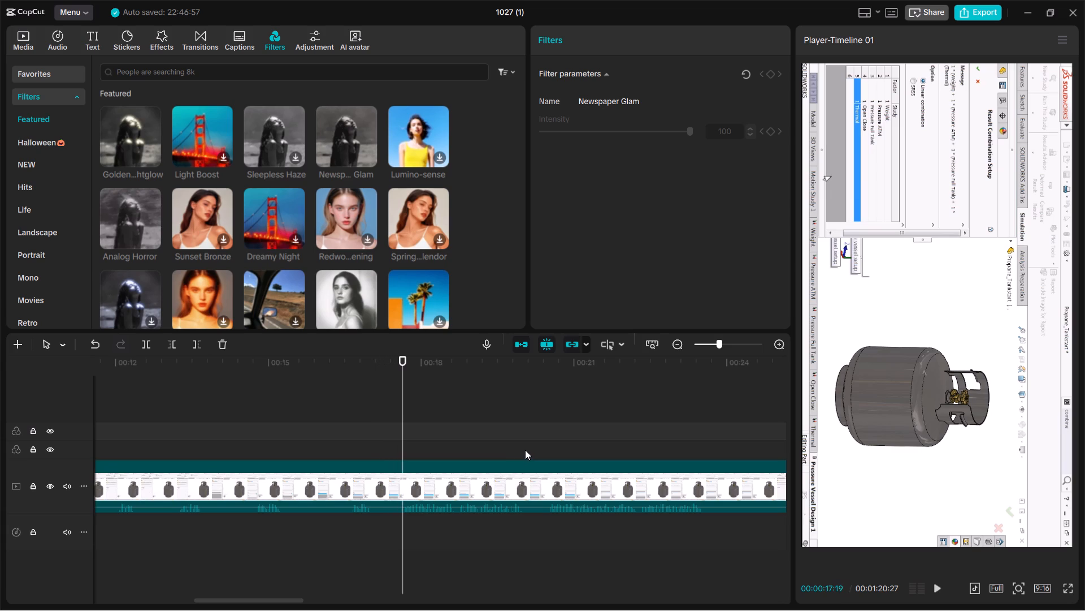
key("ctrl+b")
Play on from the split at 00:00:17:19 and trim away the beginning of the last 2.0x segment up to 00:00:27:00.
key("space")
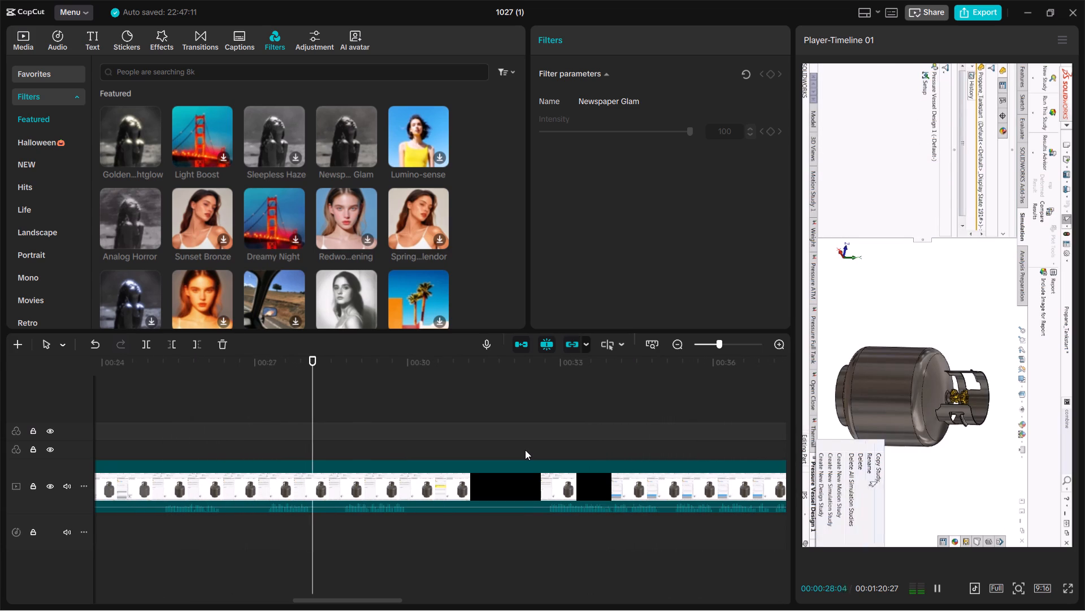
key("space")
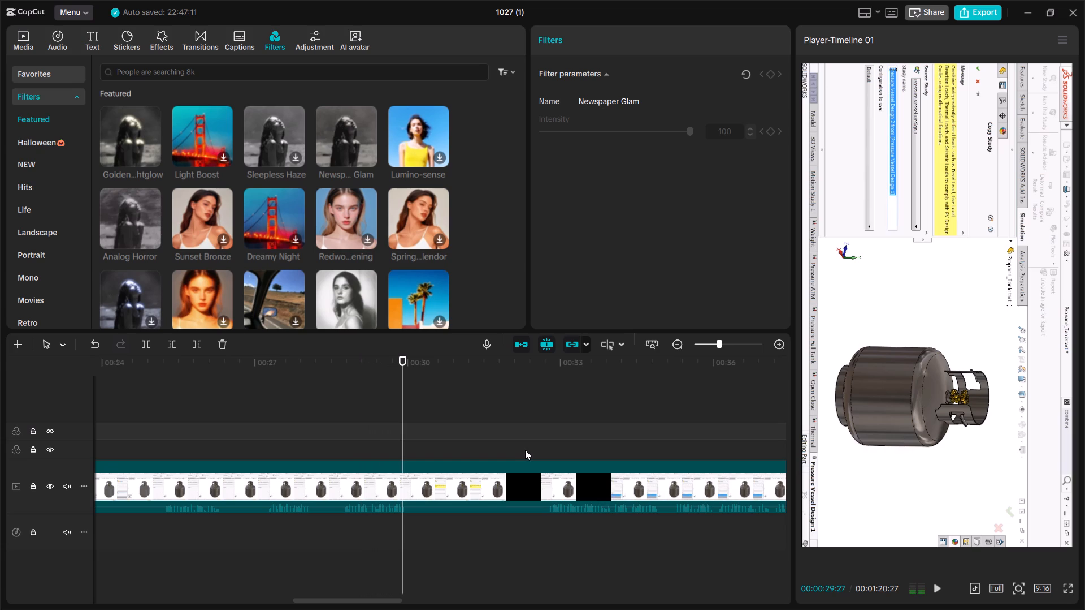
left_click_drag(402, 434, 329, 456)
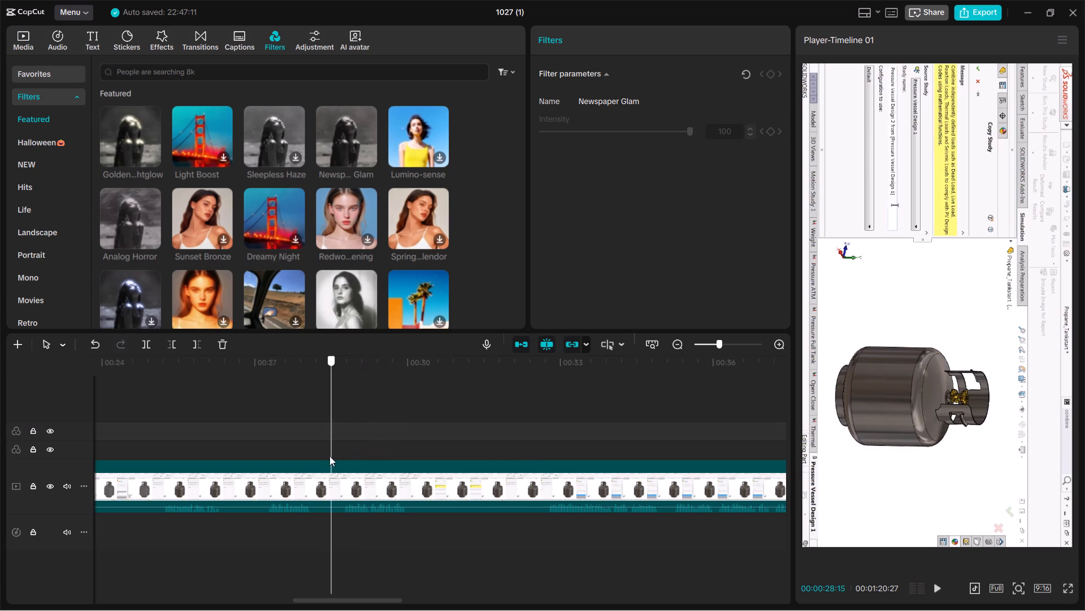
left_click_drag(329, 456, 313, 460)
key("space")
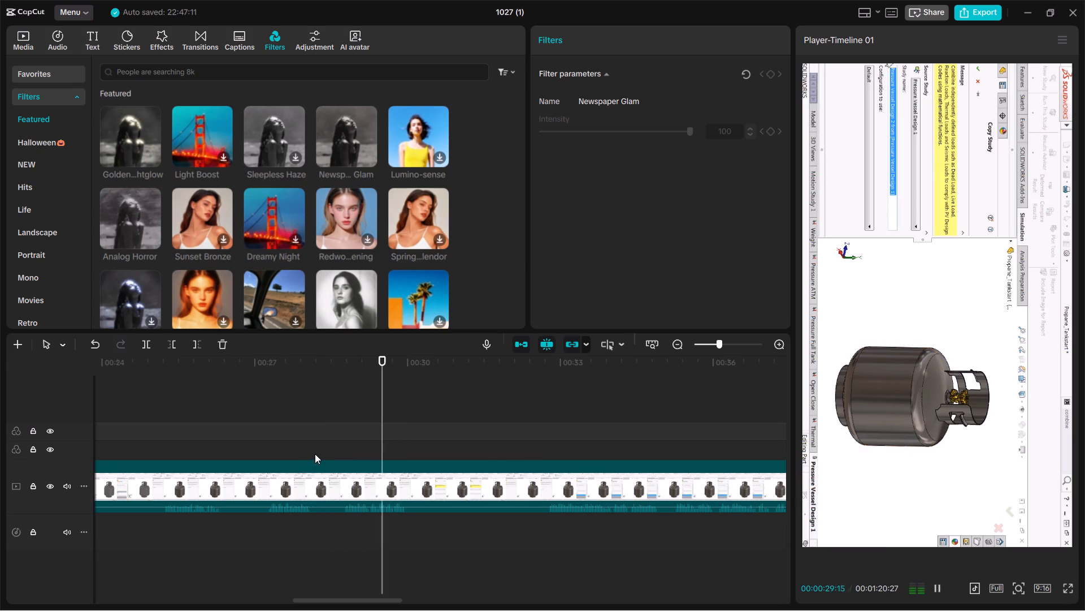
key("space")
left_click(315, 437)
left_click_drag(315, 437, 220, 453)
key("space")
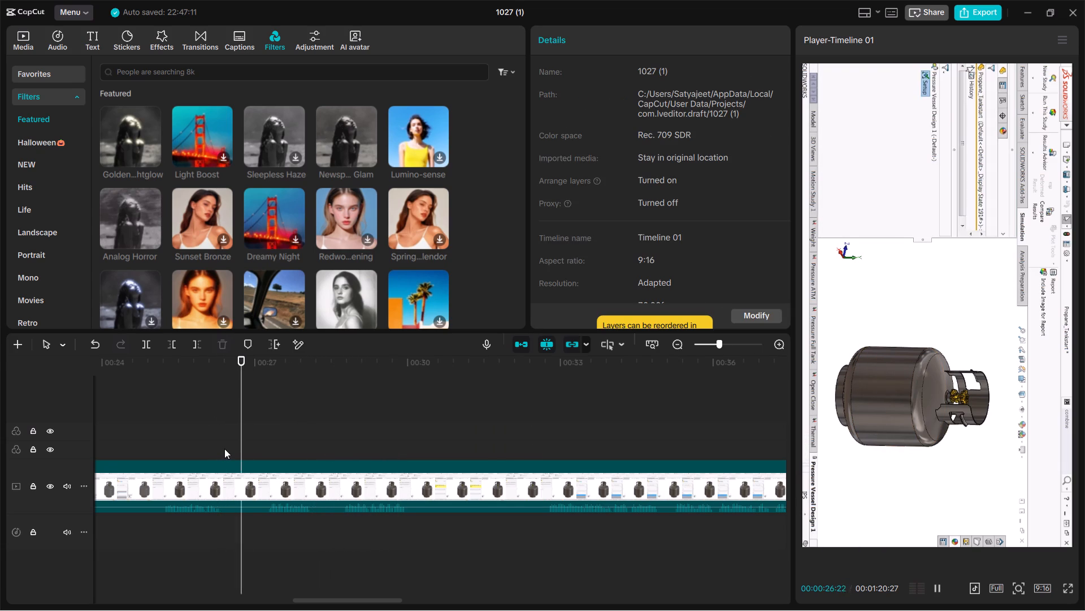
key("space")
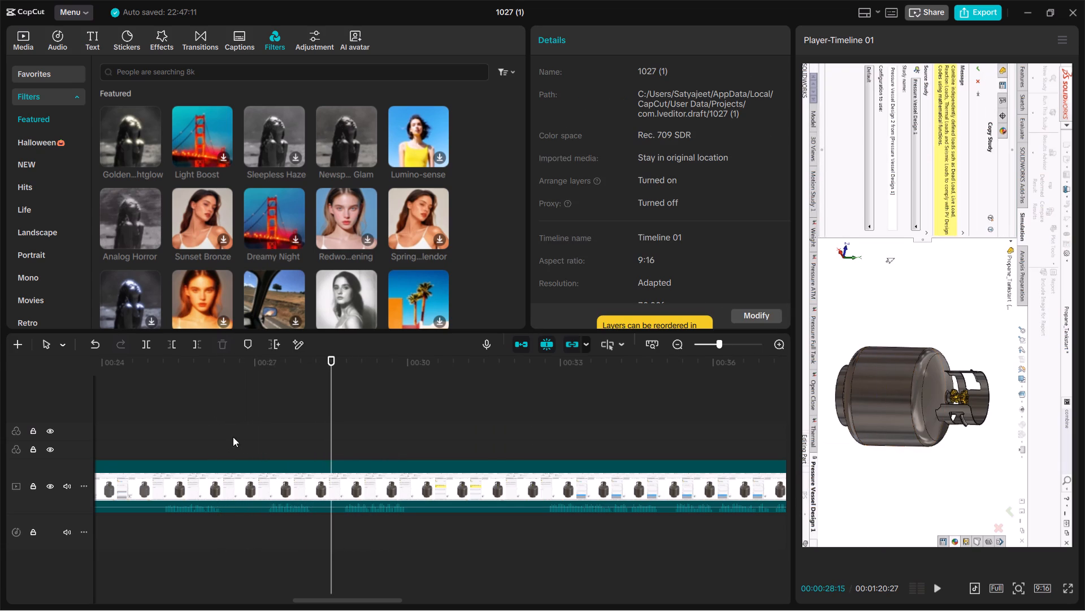
left_click(235, 434)
left_click_drag(235, 434, 255, 438)
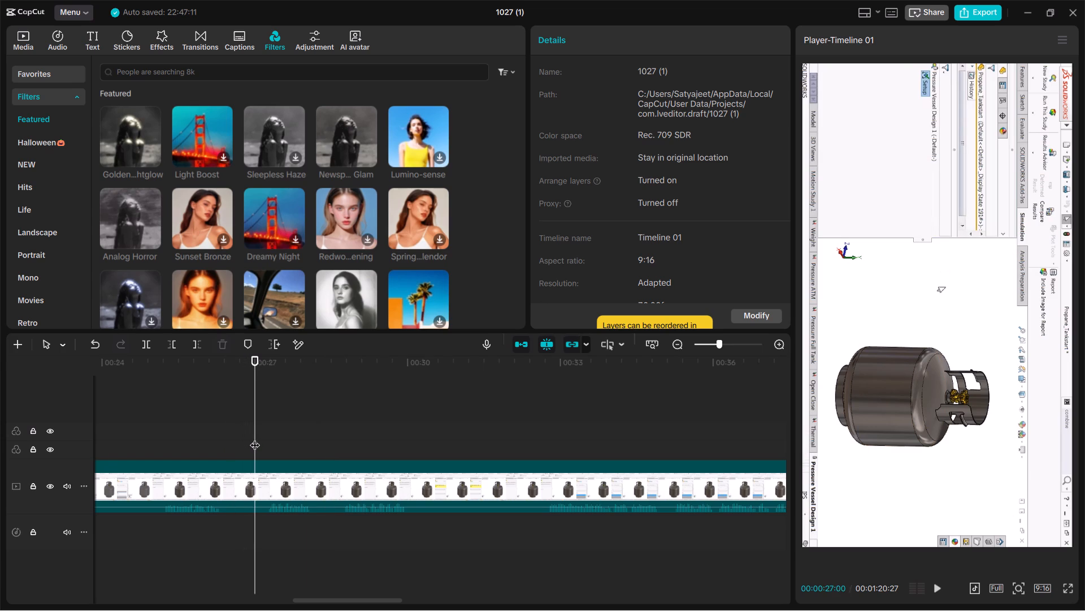
key("q")
Play past the new cut to find the end of the load combination scene and split the 2.0x footage at 00:00:25:22.
key("space")
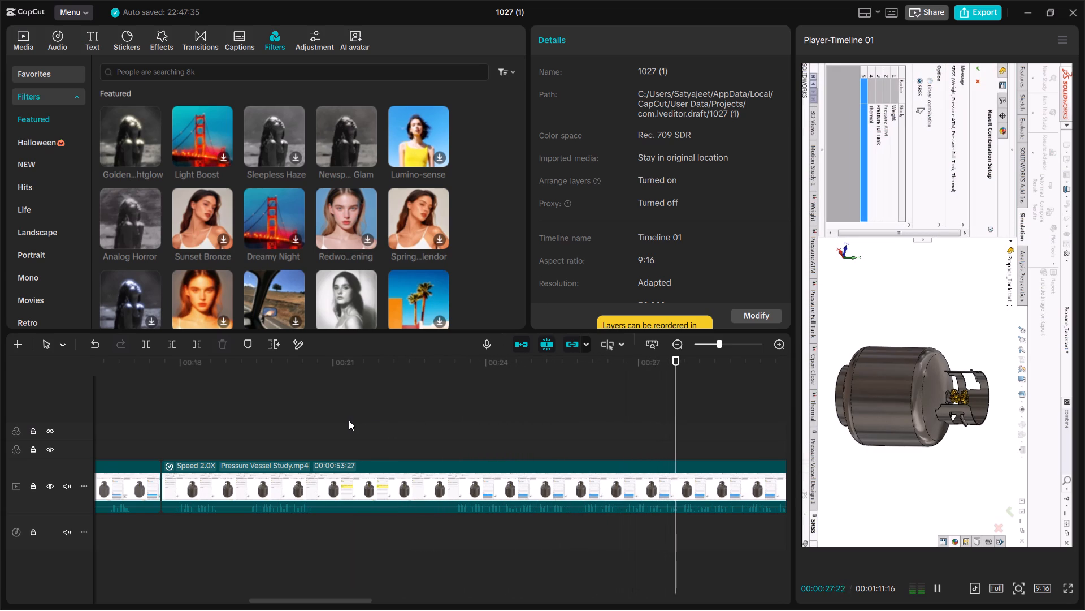
key("space")
left_click_drag(687, 435, 659, 437)
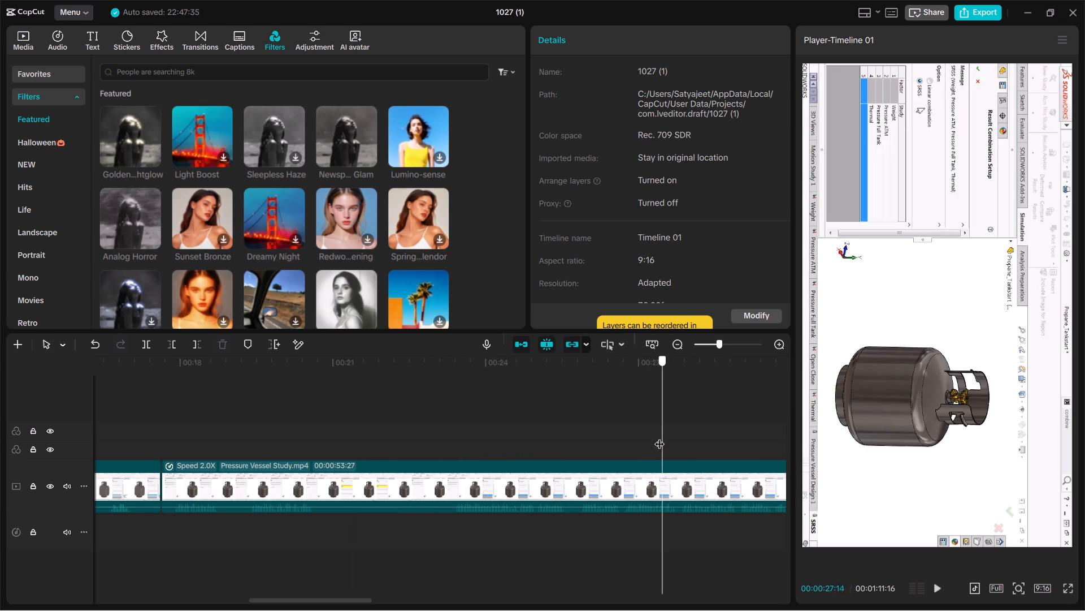
left_click_drag(659, 437, 496, 452)
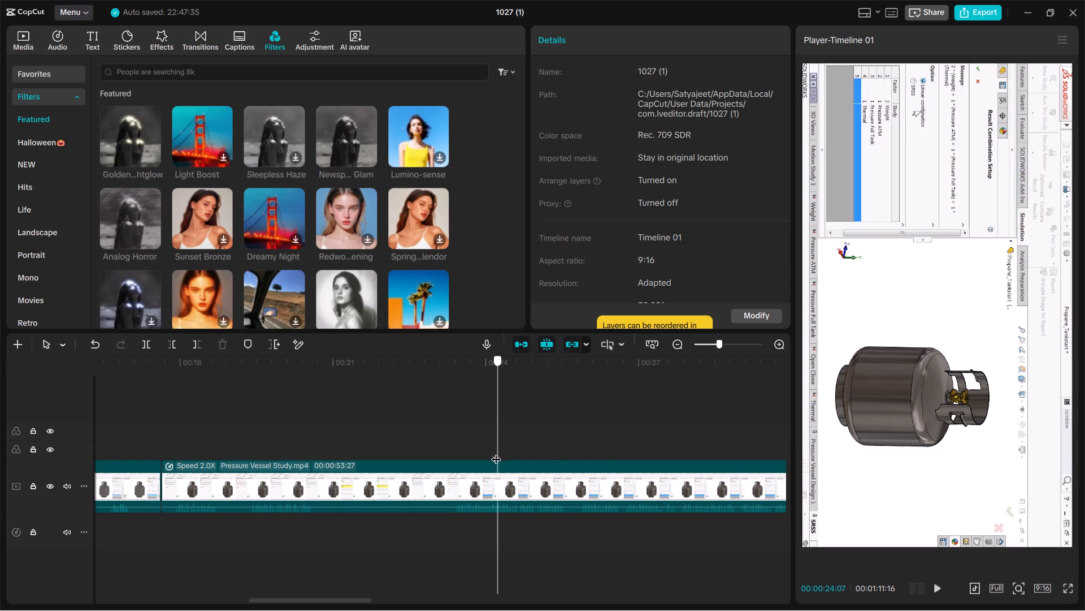
left_click_drag(496, 452, 488, 455)
key("space")
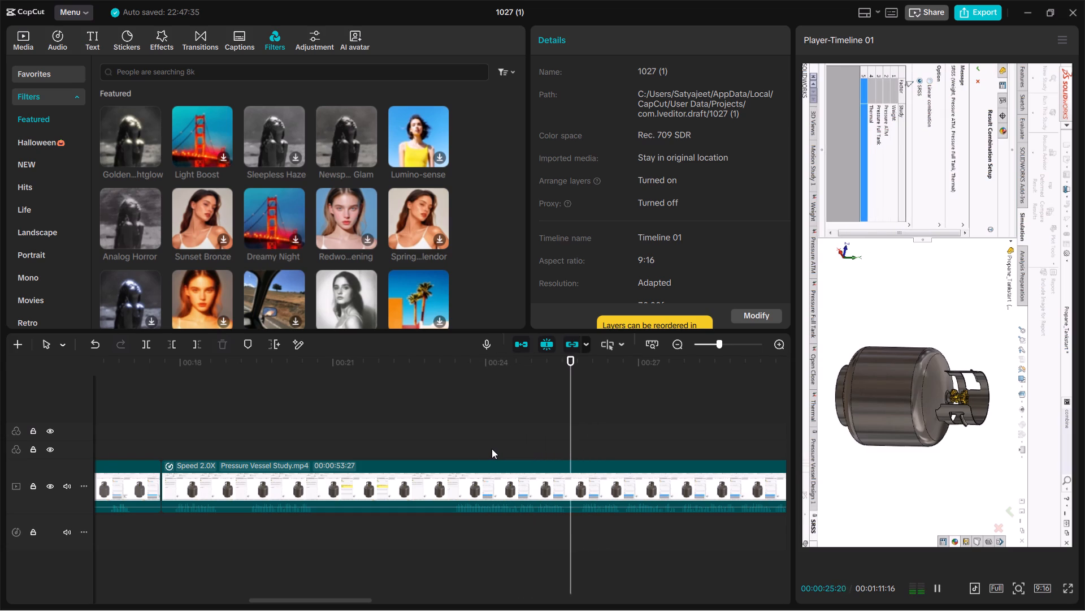
key("space")
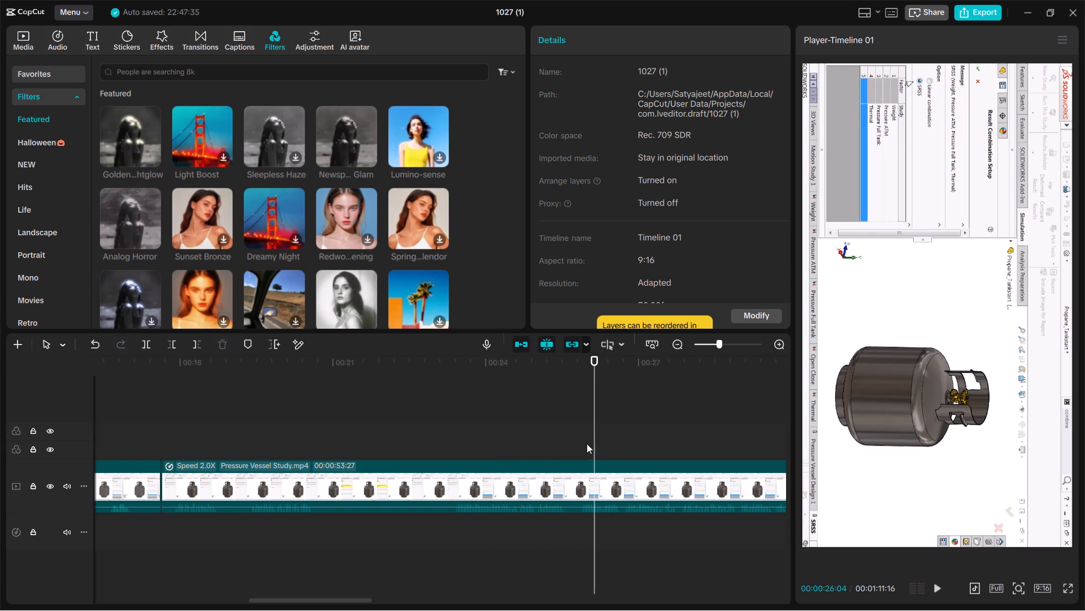
left_click_drag(592, 440, 575, 449)
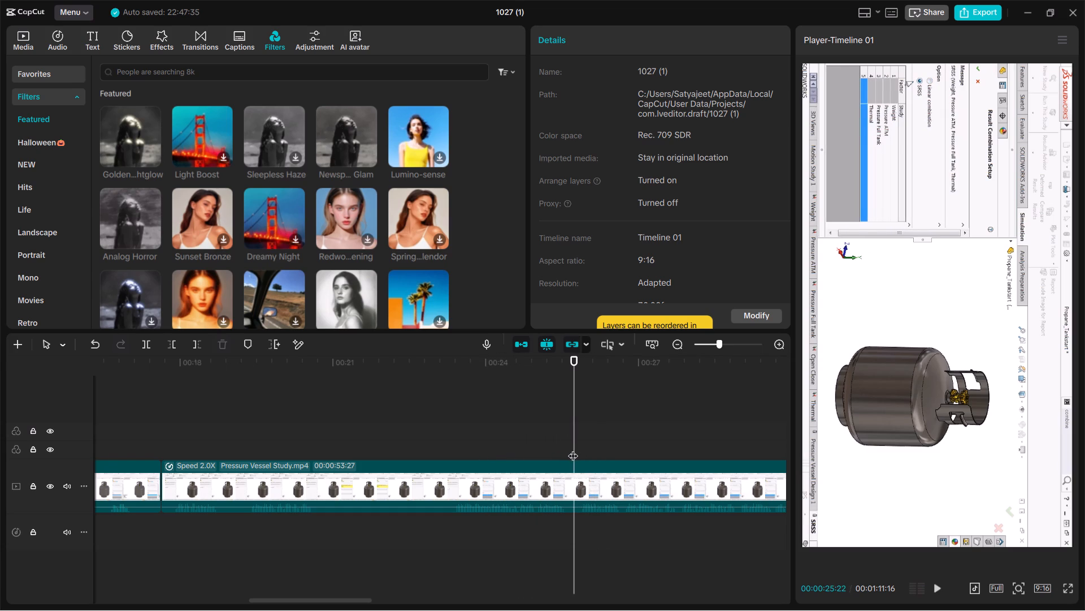
key("ctrl+b")
Review the footage after the latest split, trim away the final segment's beginning up to 00:00:56:16, and play back the cut.
key("space")
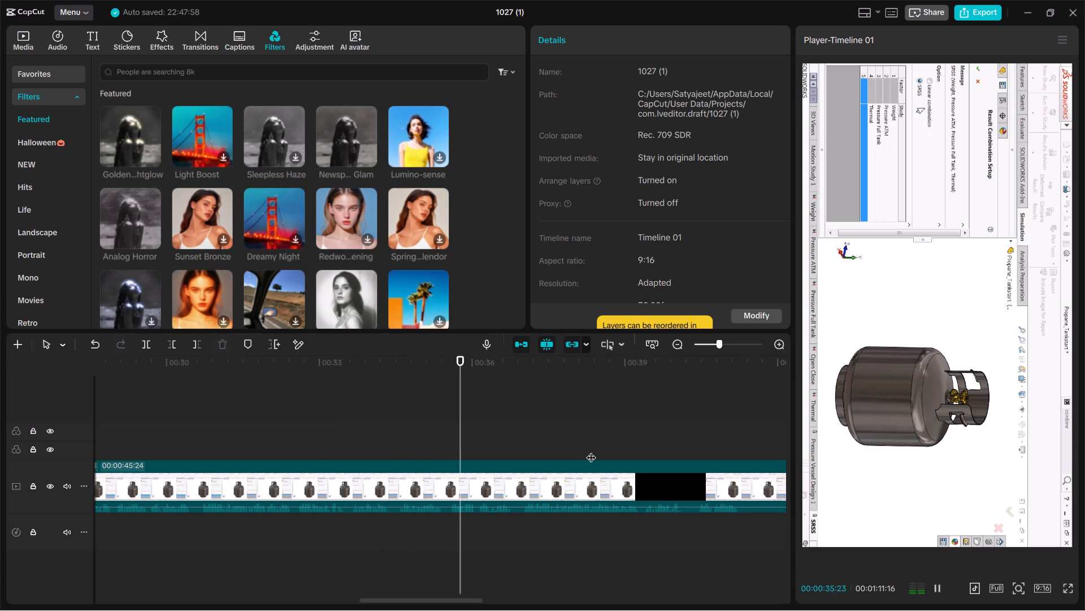
key("space")
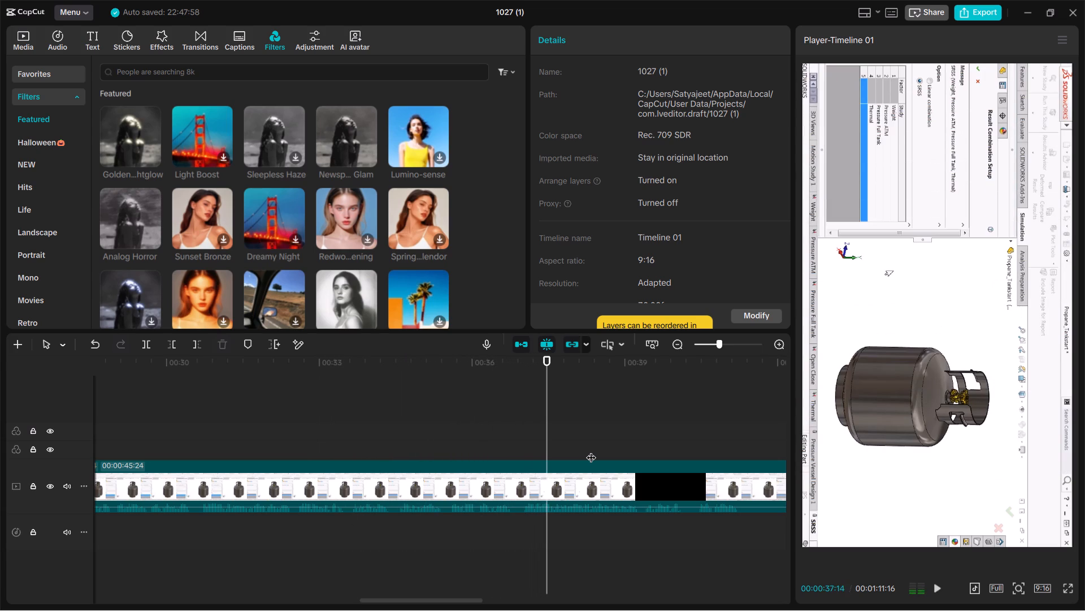
key("space")
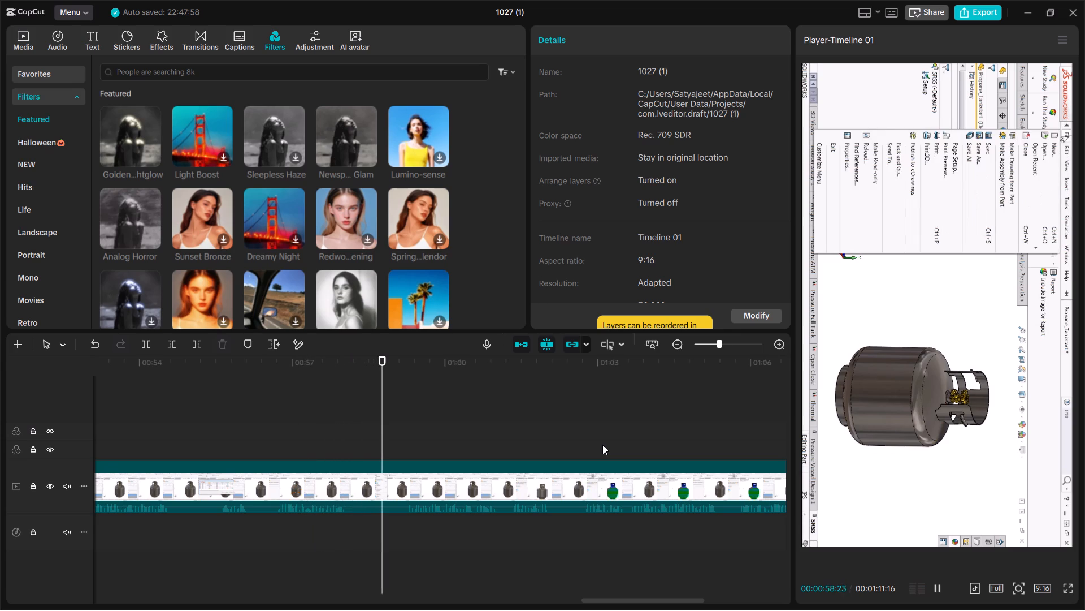
key("space")
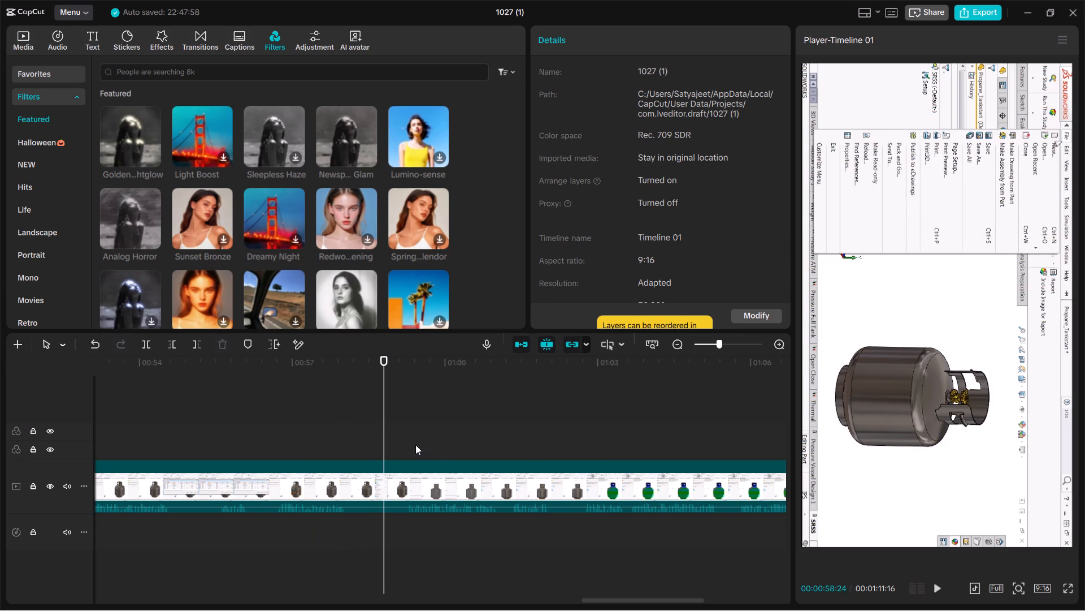
left_click_drag(383, 441, 267, 463)
key("space")
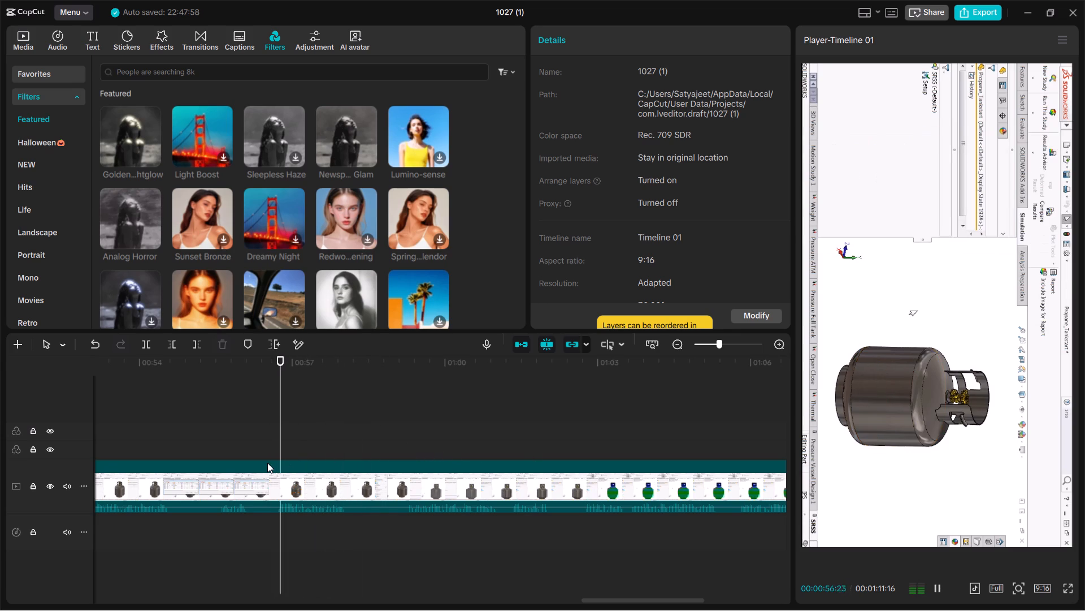
key("space")
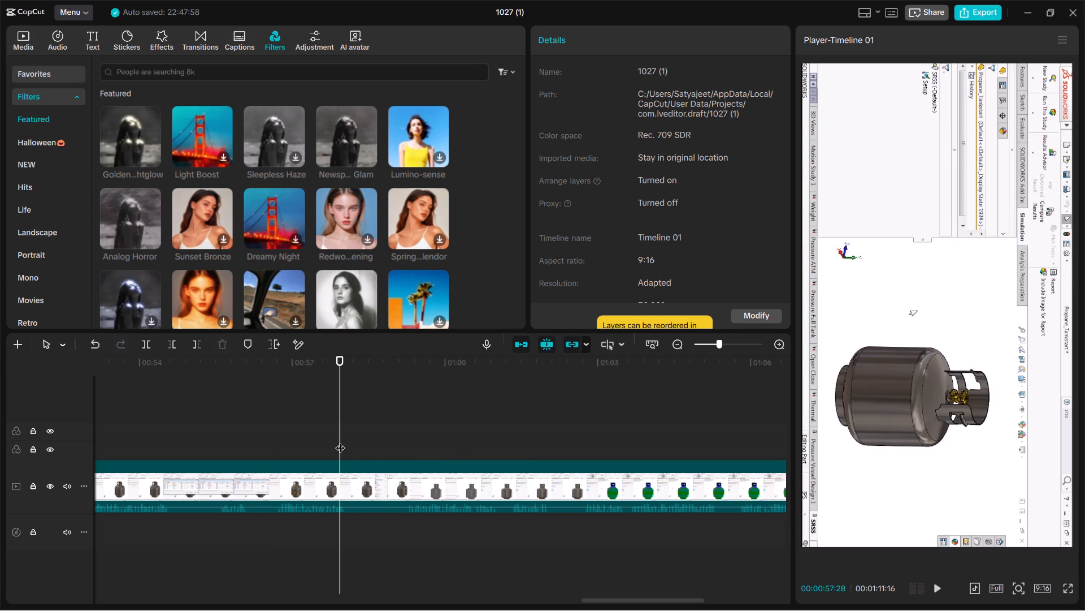
left_click_drag(340, 441, 268, 462)
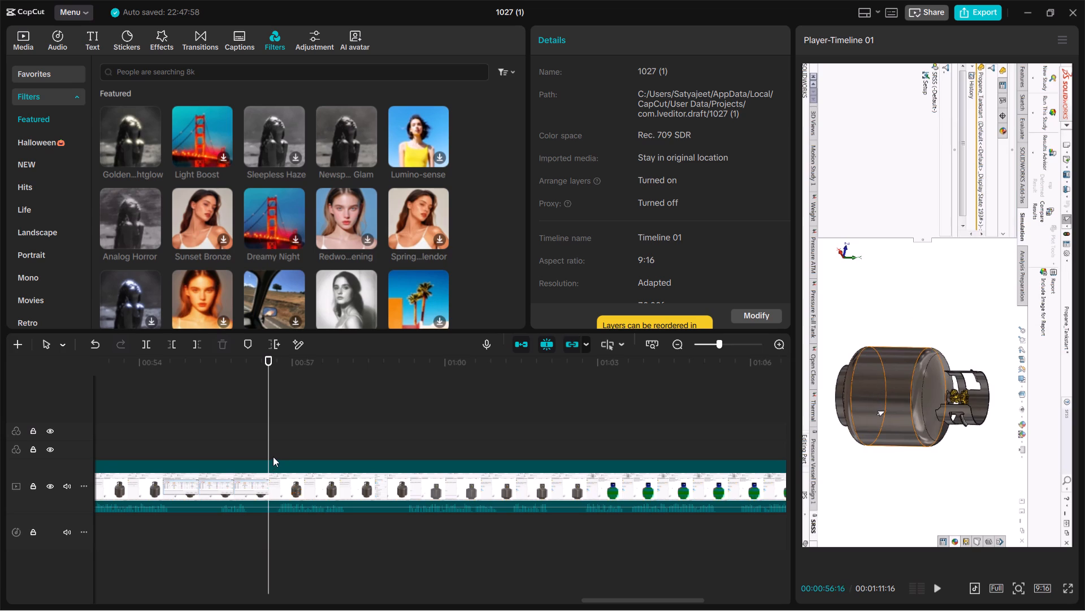
key("q")
key("space")
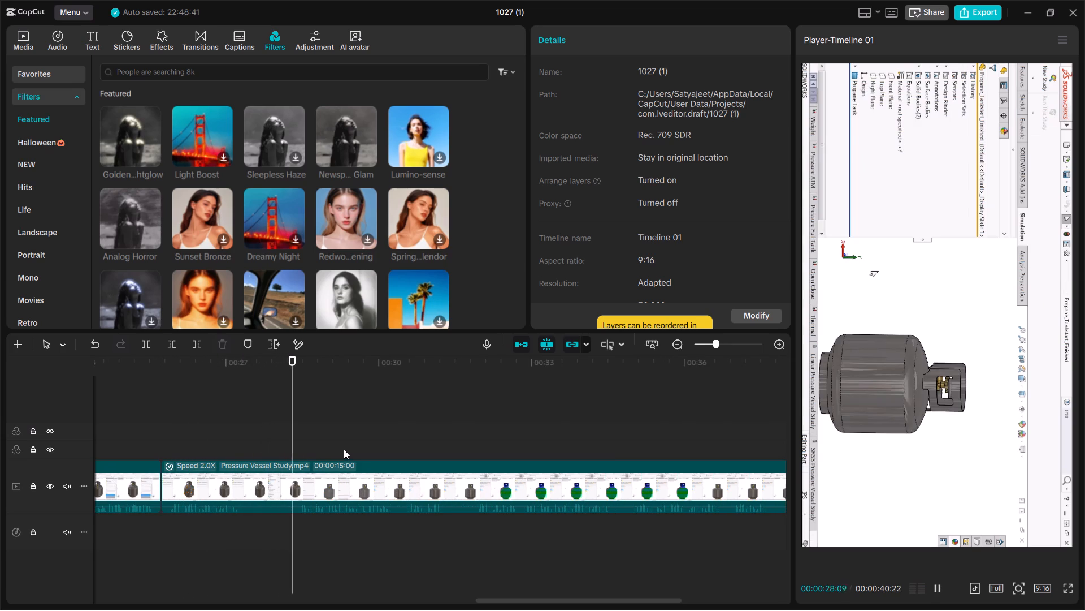
key("space")
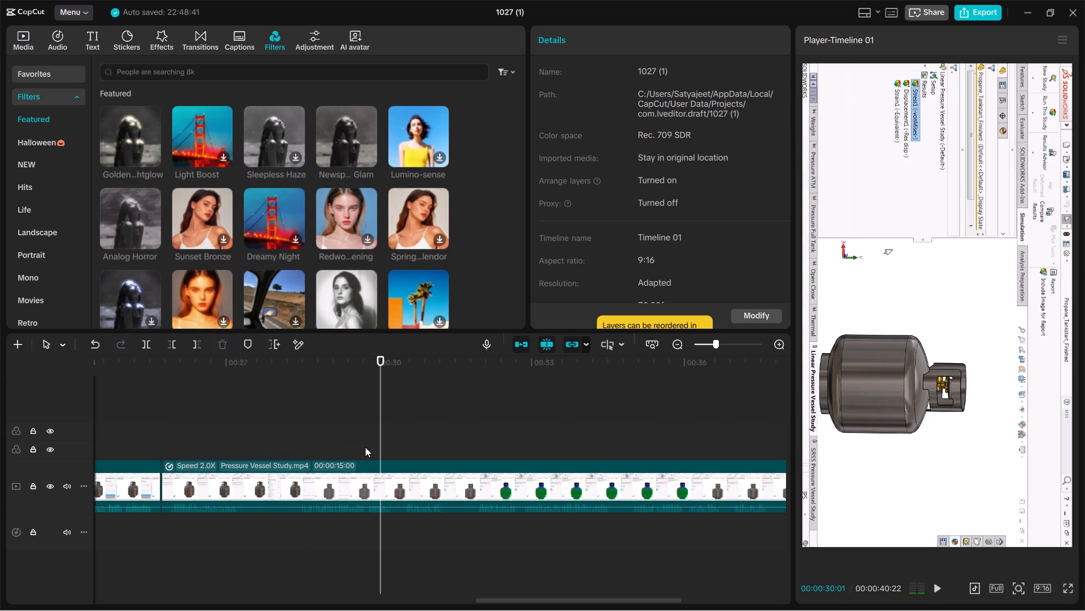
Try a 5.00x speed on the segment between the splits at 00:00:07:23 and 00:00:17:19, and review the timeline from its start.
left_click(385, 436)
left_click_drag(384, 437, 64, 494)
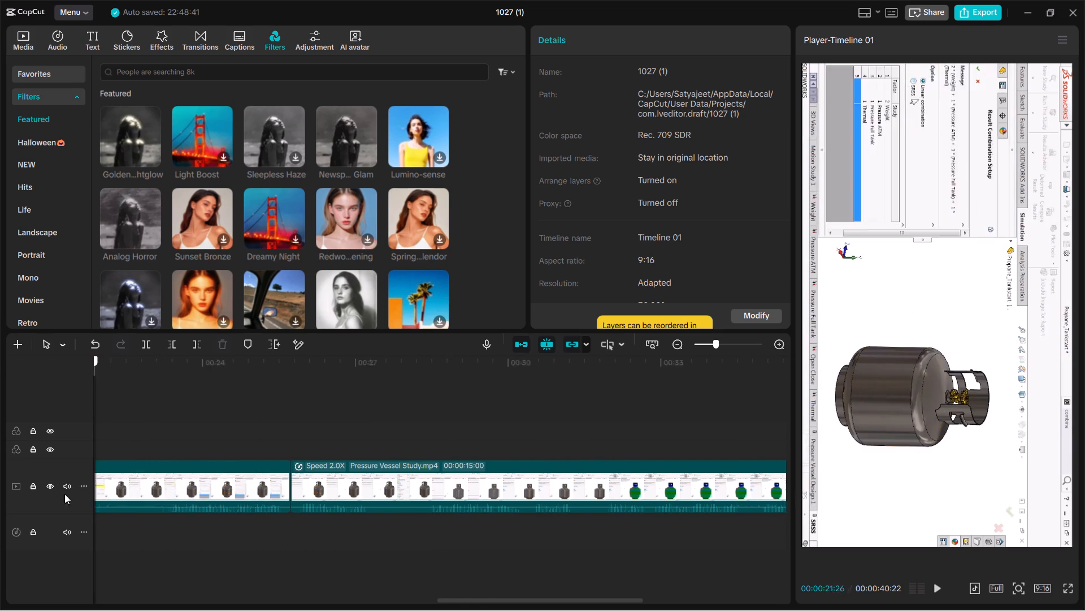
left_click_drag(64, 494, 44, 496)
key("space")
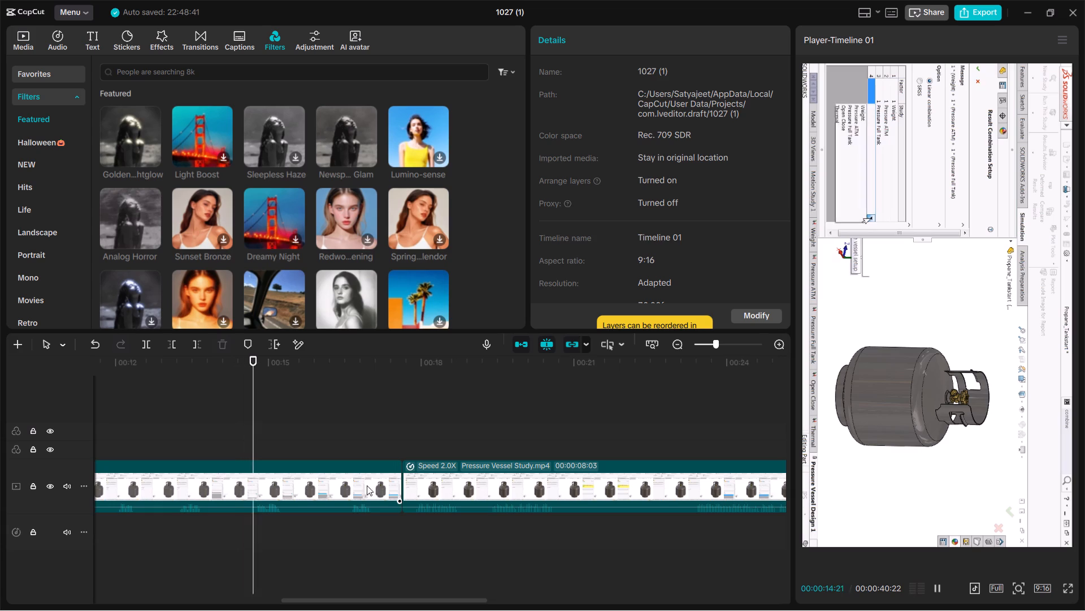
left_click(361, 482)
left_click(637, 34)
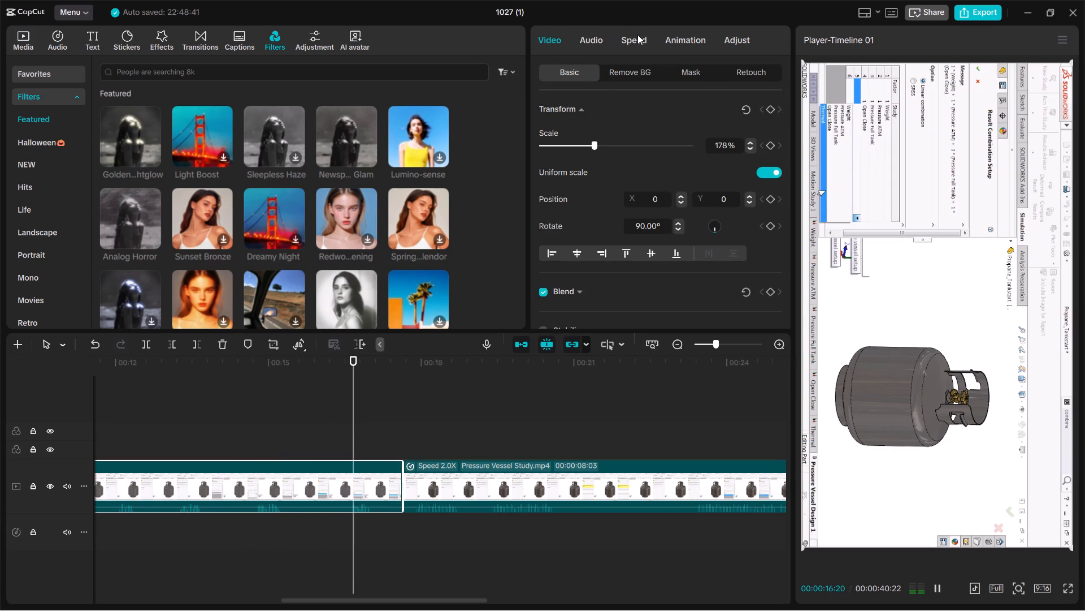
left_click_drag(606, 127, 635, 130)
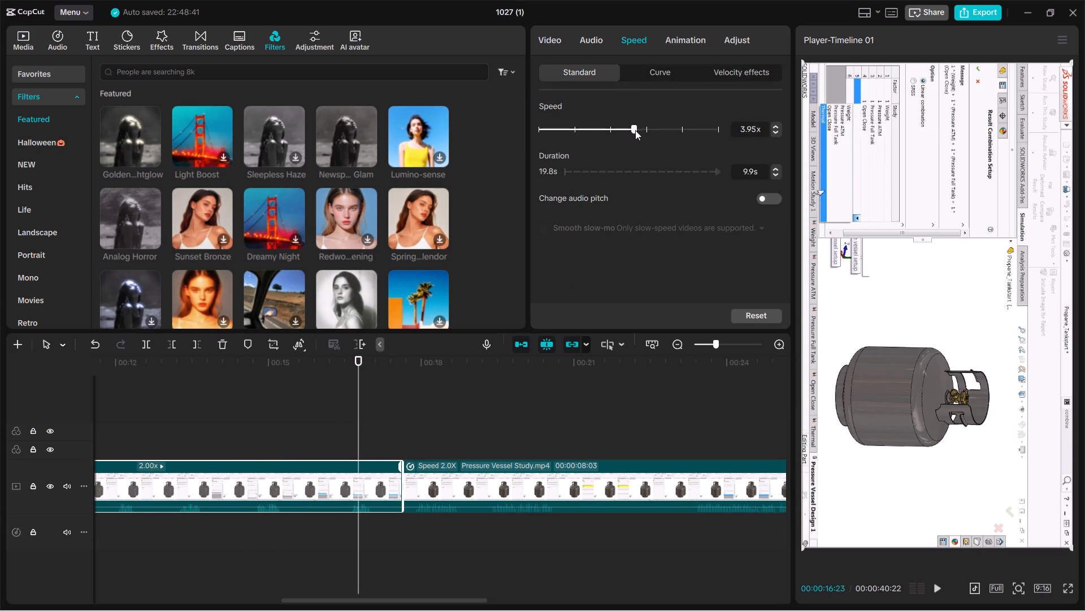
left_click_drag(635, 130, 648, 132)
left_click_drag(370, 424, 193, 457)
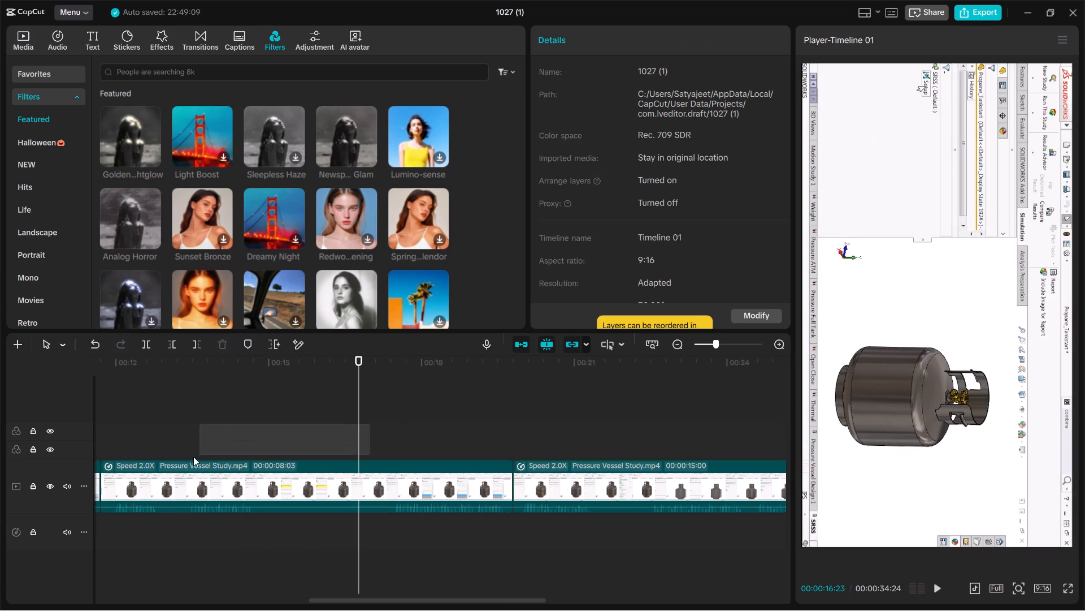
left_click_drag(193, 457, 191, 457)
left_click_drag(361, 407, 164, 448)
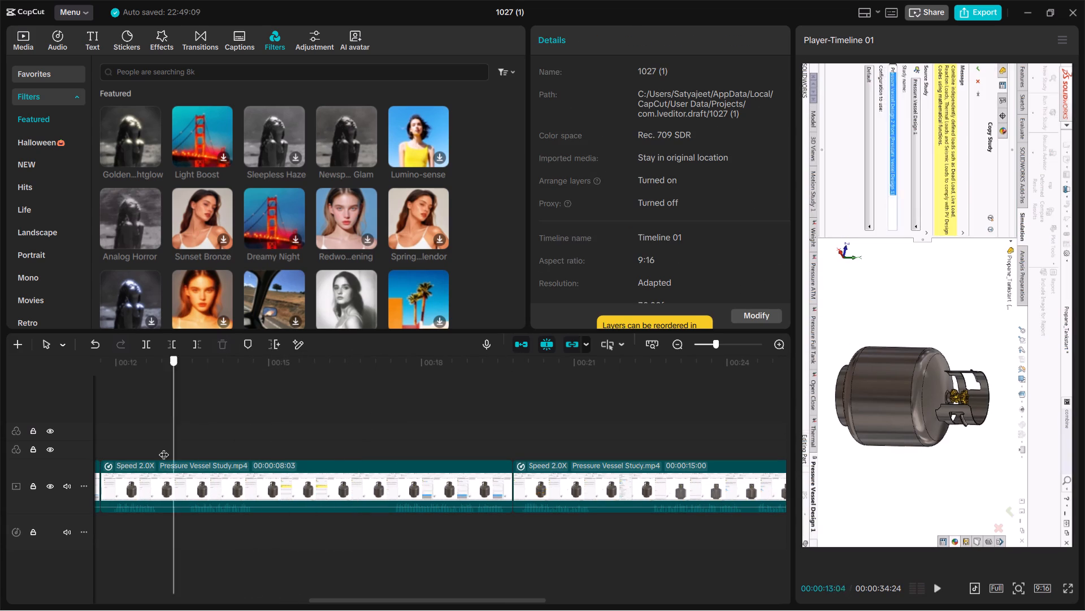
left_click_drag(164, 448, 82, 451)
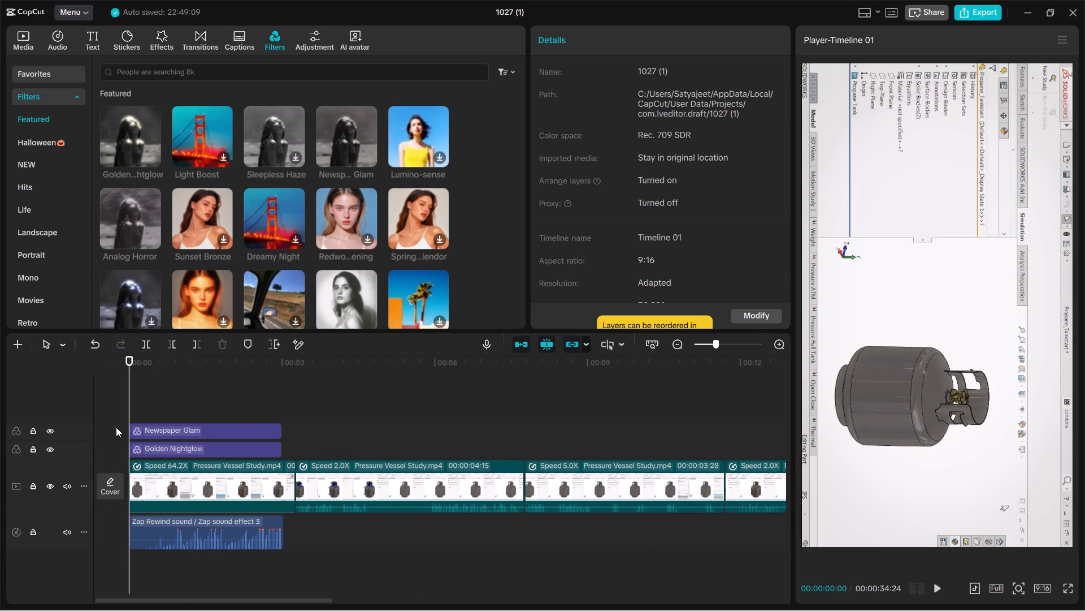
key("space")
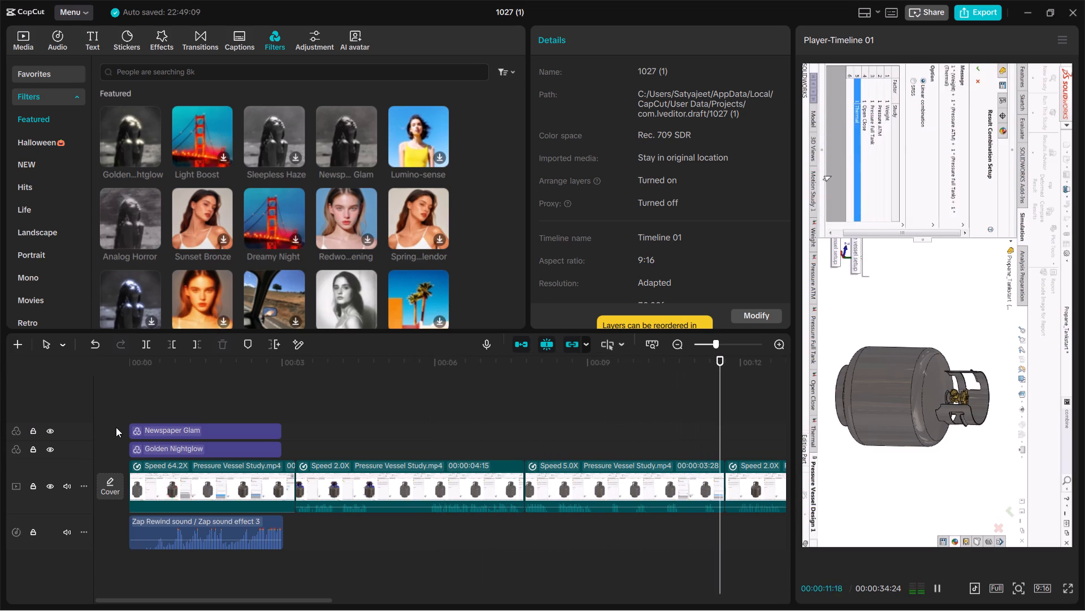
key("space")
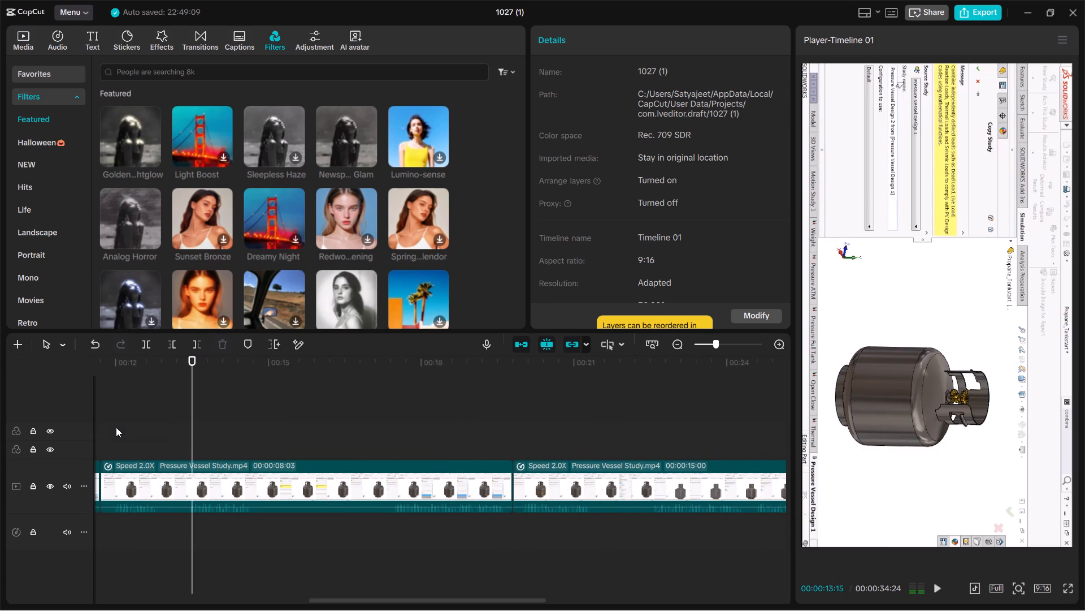
Set the speed of the segment beginning at the 00:00:07:23 split to 3.33x and play it back.
left_click_drag(196, 427, 108, 475)
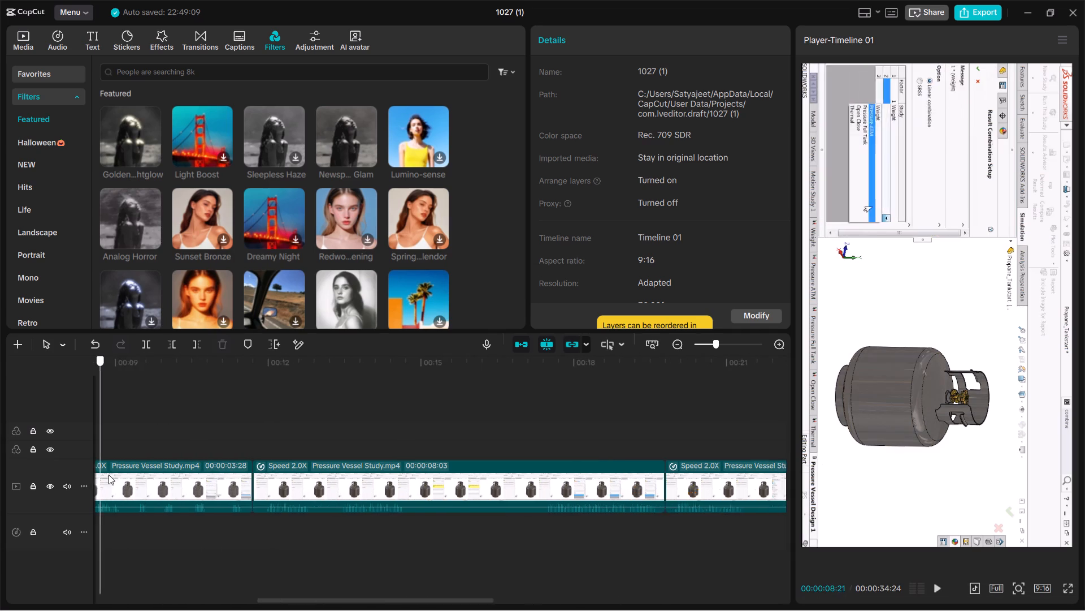
left_click_drag(108, 475, 115, 474)
left_click(197, 472)
left_click(628, 44)
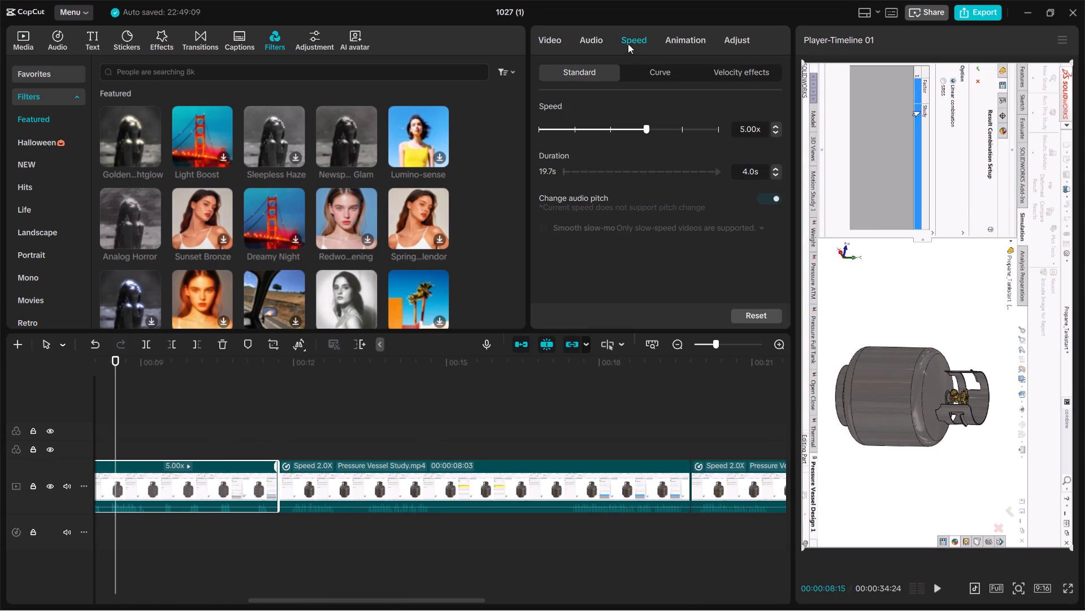
left_click_drag(632, 127, 628, 129)
left_click_drag(628, 129, 627, 130)
key("space")
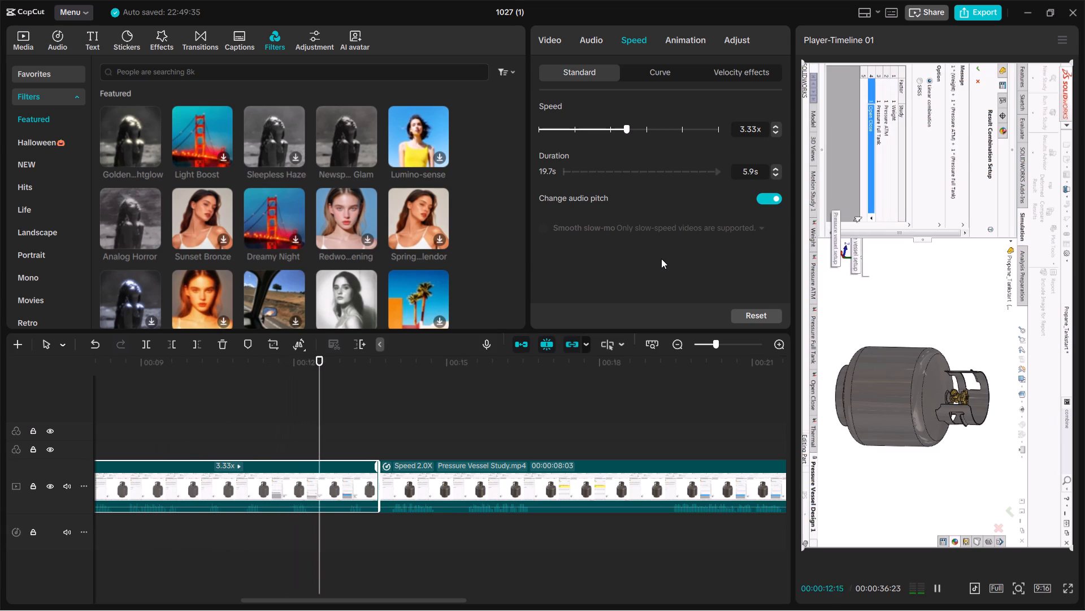
Set the speed of the segment starting at 00:00:07:23 to 2.53x and play back the cut, including the opening from its start.
key("space")
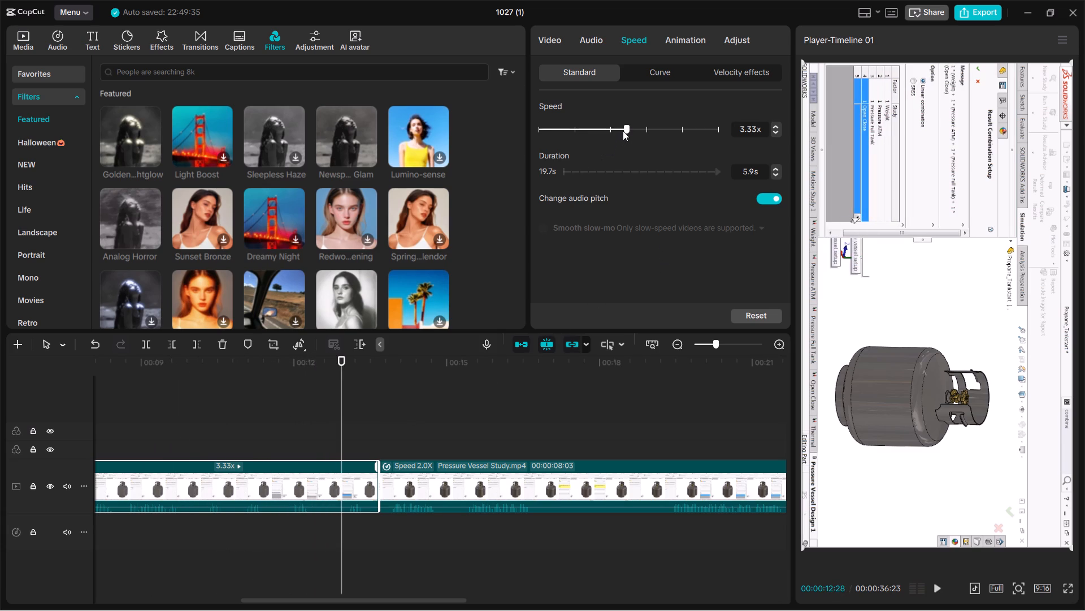
left_click_drag(623, 131, 617, 136)
left_click_drag(349, 420, 345, 420)
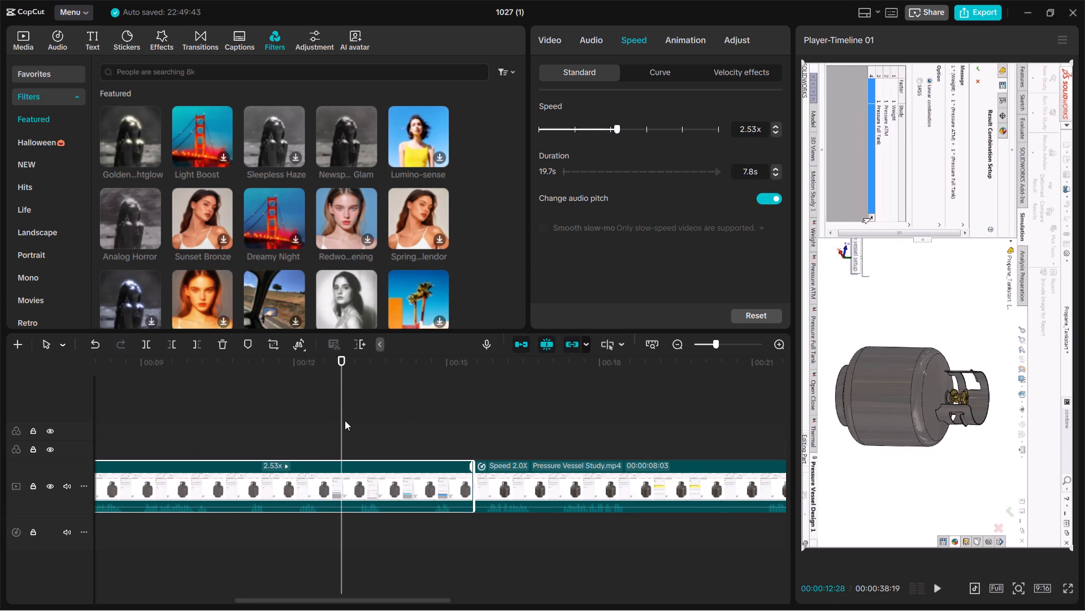
left_click_drag(345, 420, 337, 421)
left_click_drag(337, 421, 170, 450)
key("space")
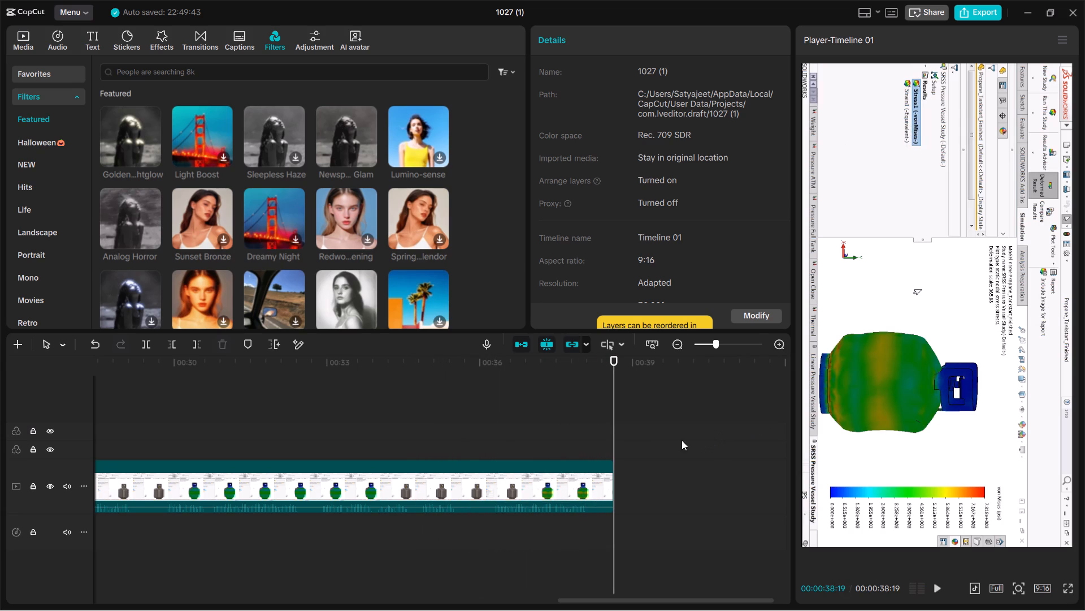
left_click_drag(615, 415, 149, 438)
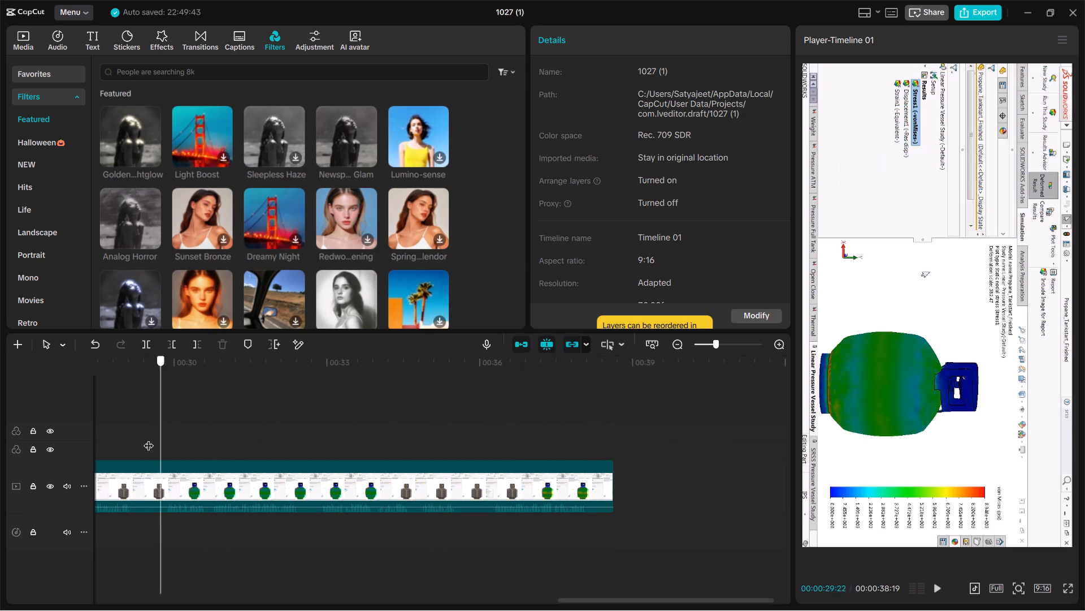
left_click_drag(149, 438, 19, 447)
key("space")
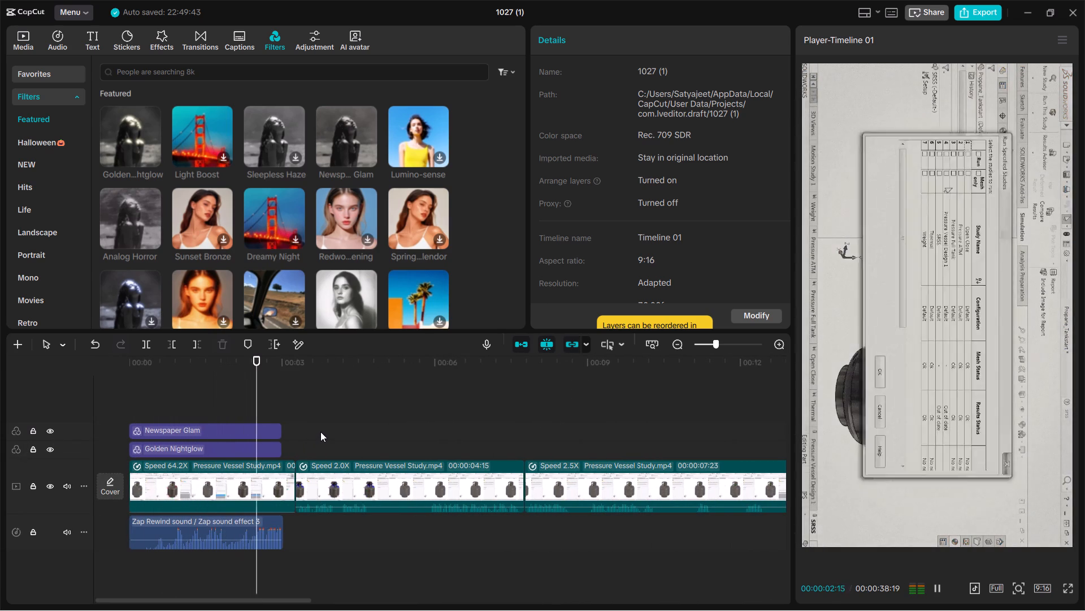
key("space")
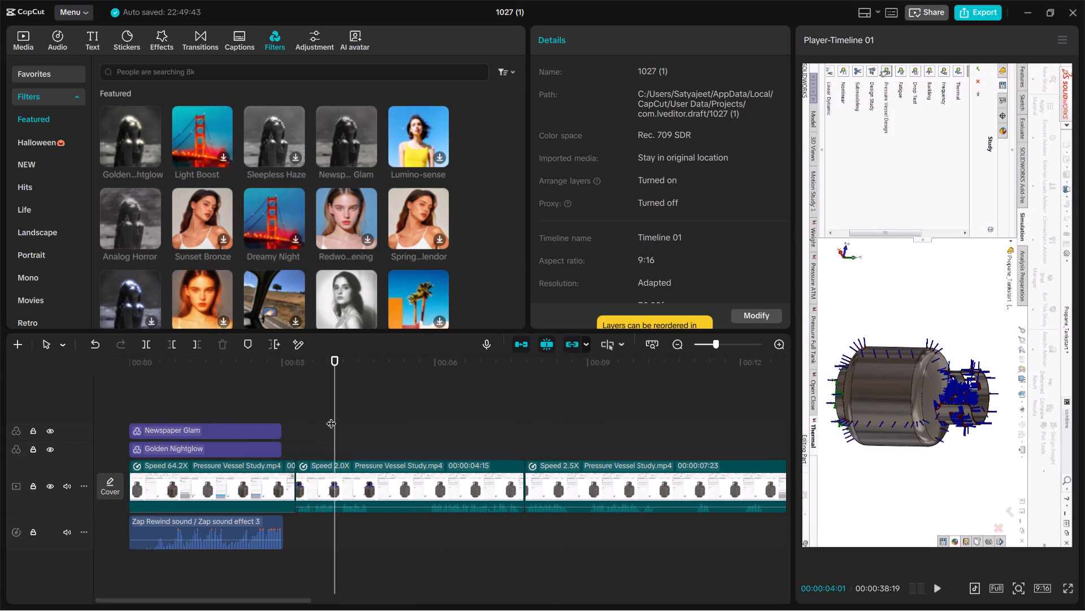
Give the 2.0x segment starting at 00:00:03:08 a 4.5 s audio fade-in and play it back.
left_click_drag(336, 415, 303, 428)
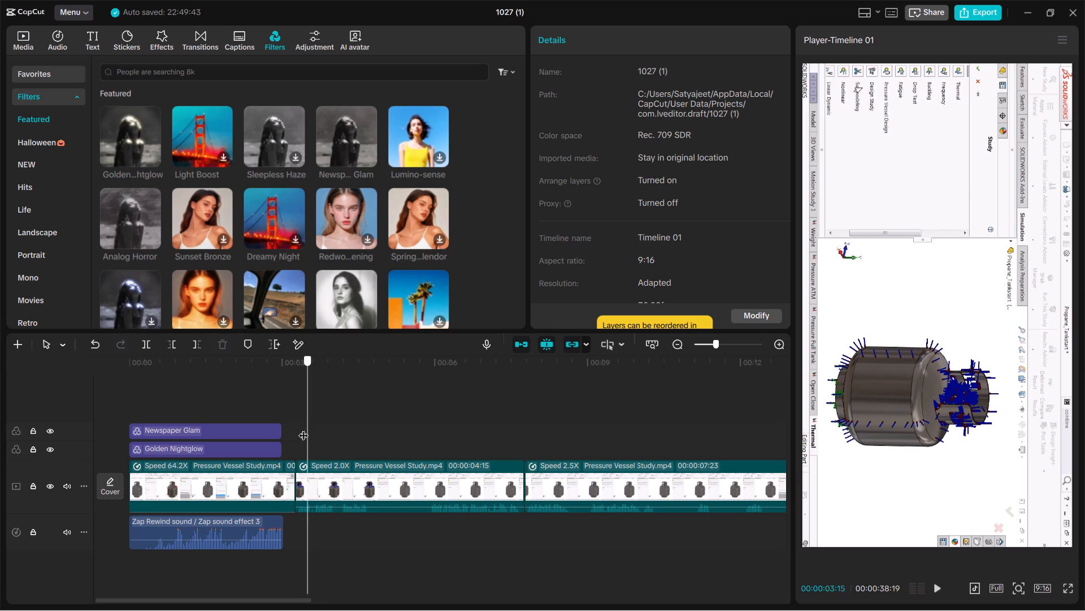
left_click_drag(303, 428, 297, 431)
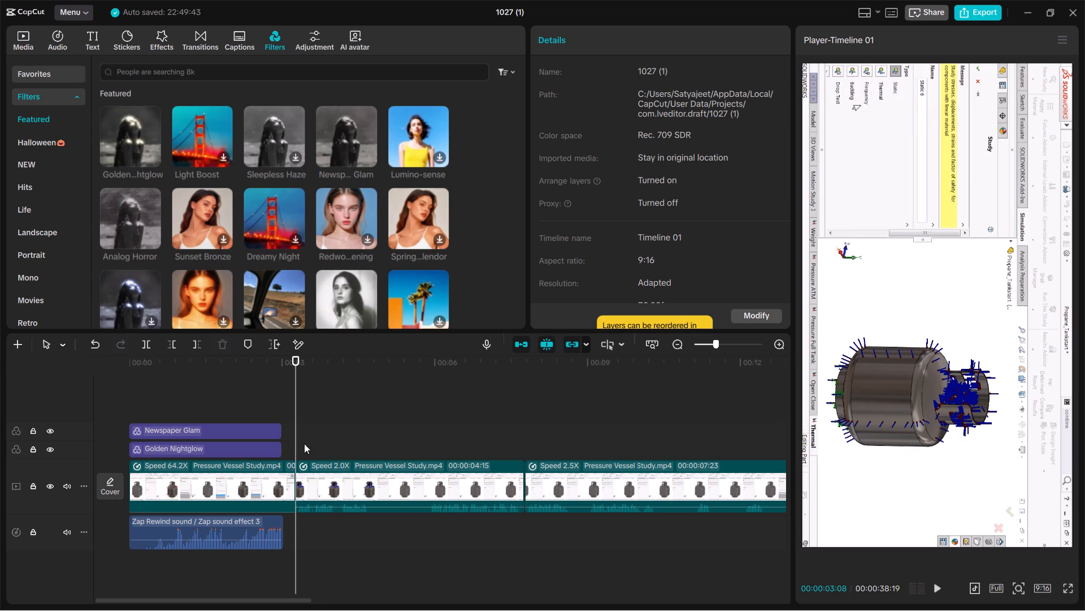
left_click(315, 461)
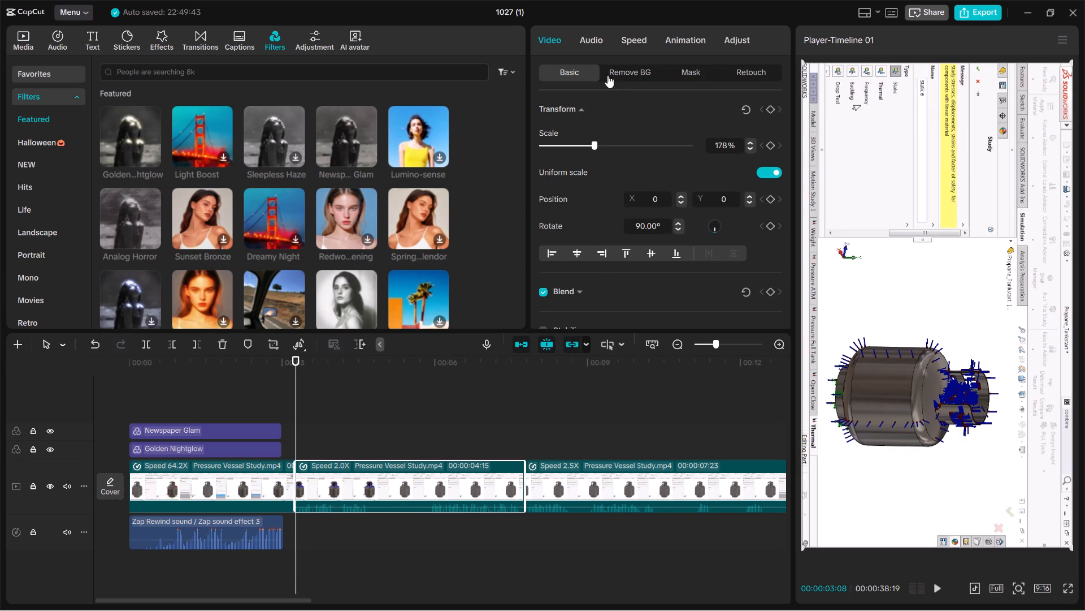
left_click(596, 45)
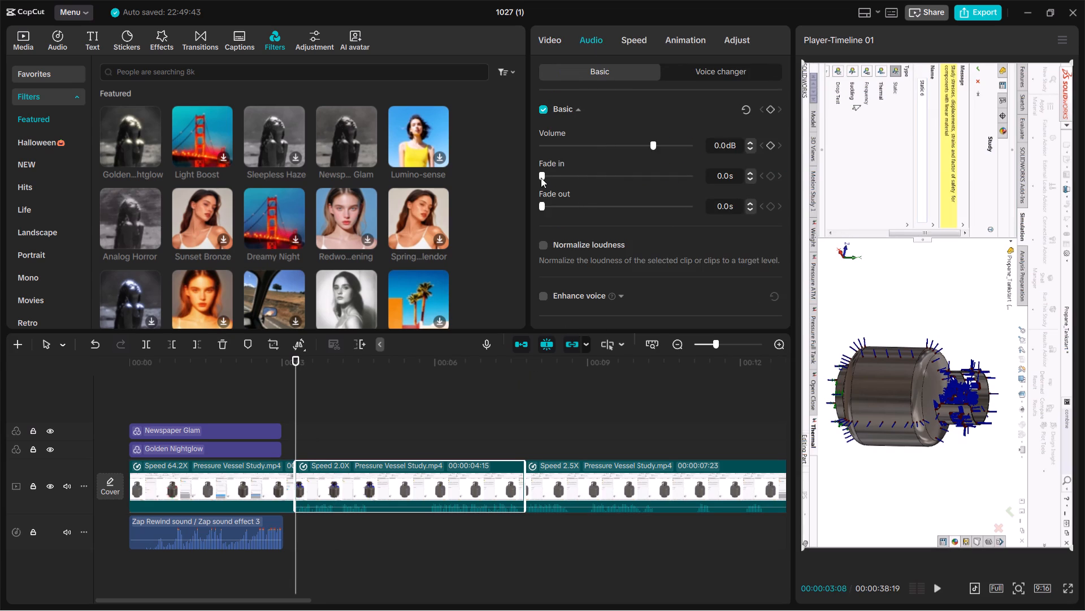
left_click_drag(541, 178, 709, 208)
key("space")
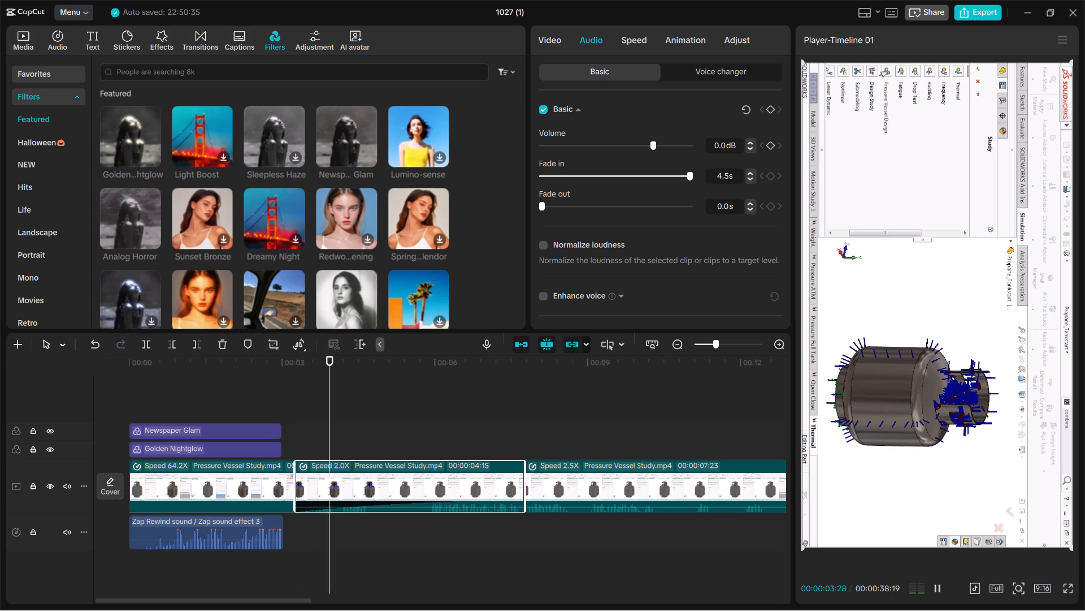
key("space")
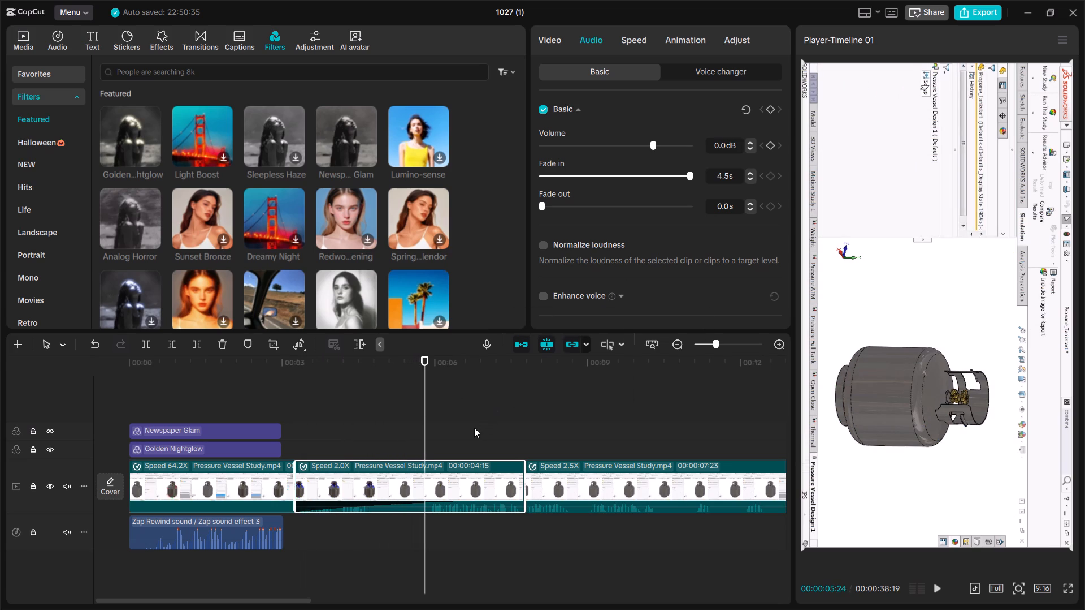
Return to the start of the timeline and browse the Epic music category, previewing the track Motivation.
left_click_drag(427, 433, 63, 412)
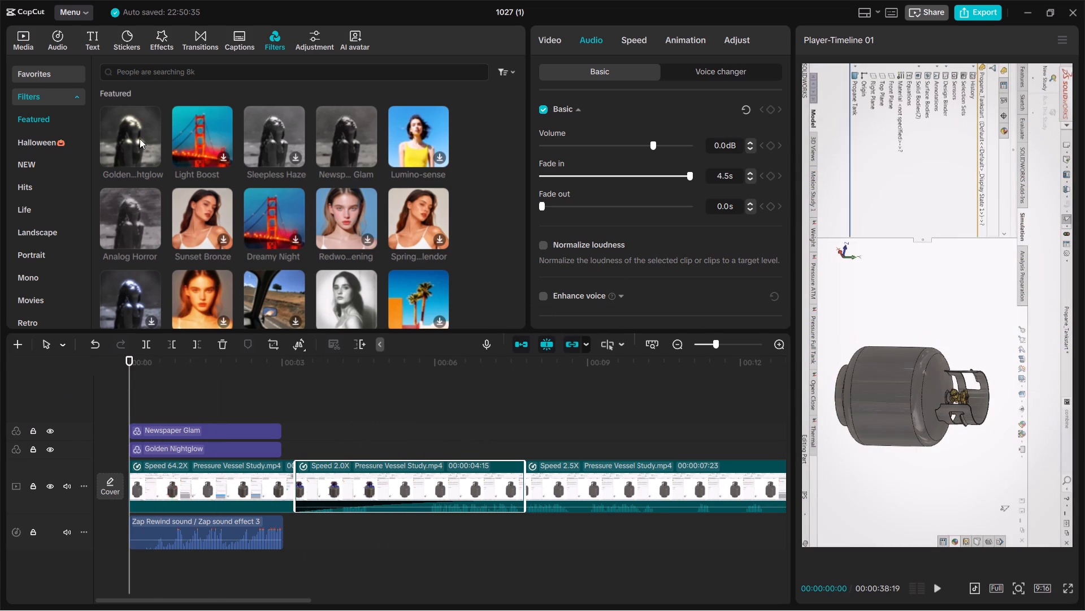
left_click(57, 46)
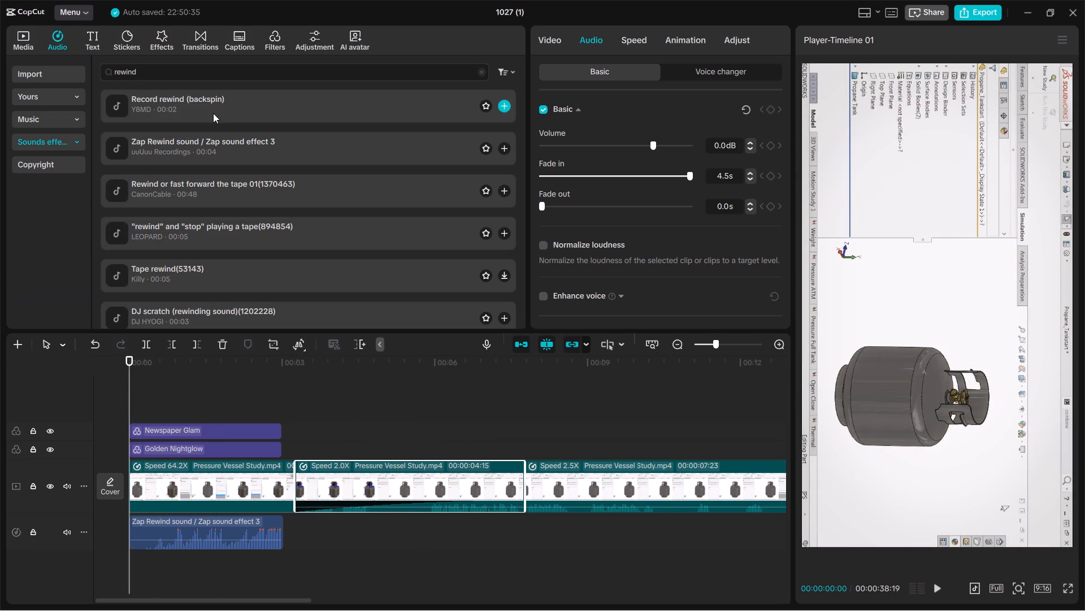
left_click(58, 123)
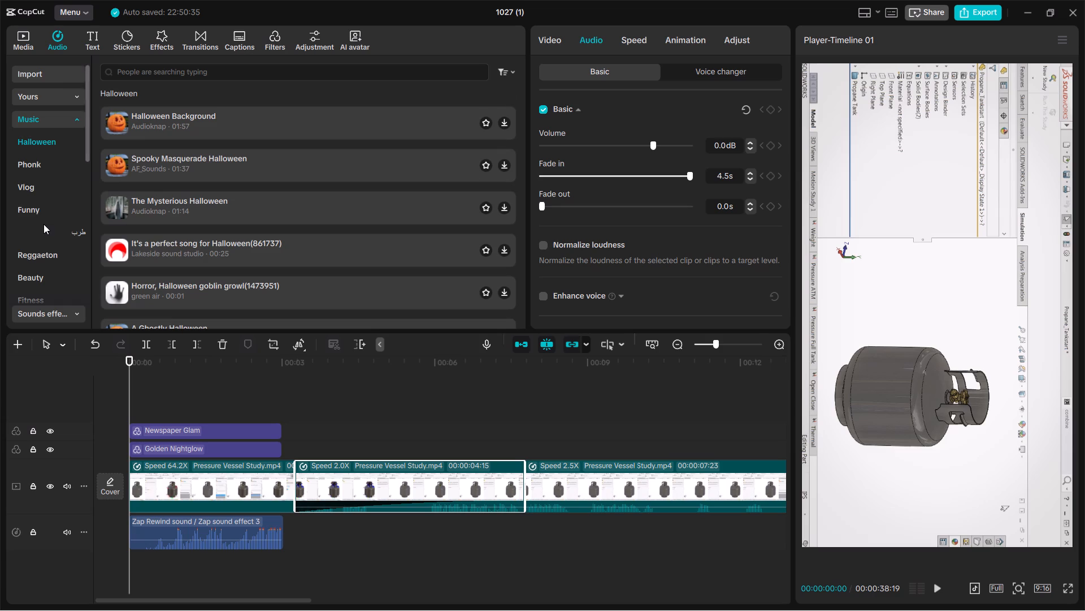
scroll(45, 237, "down", 4)
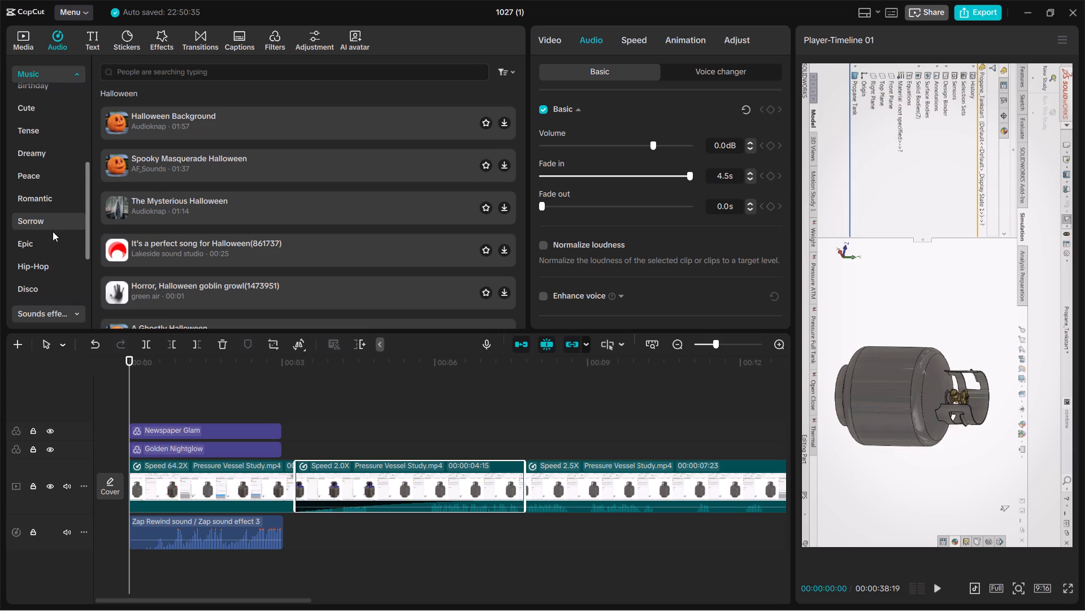
scroll(52, 233, "down", 1)
left_click(41, 181)
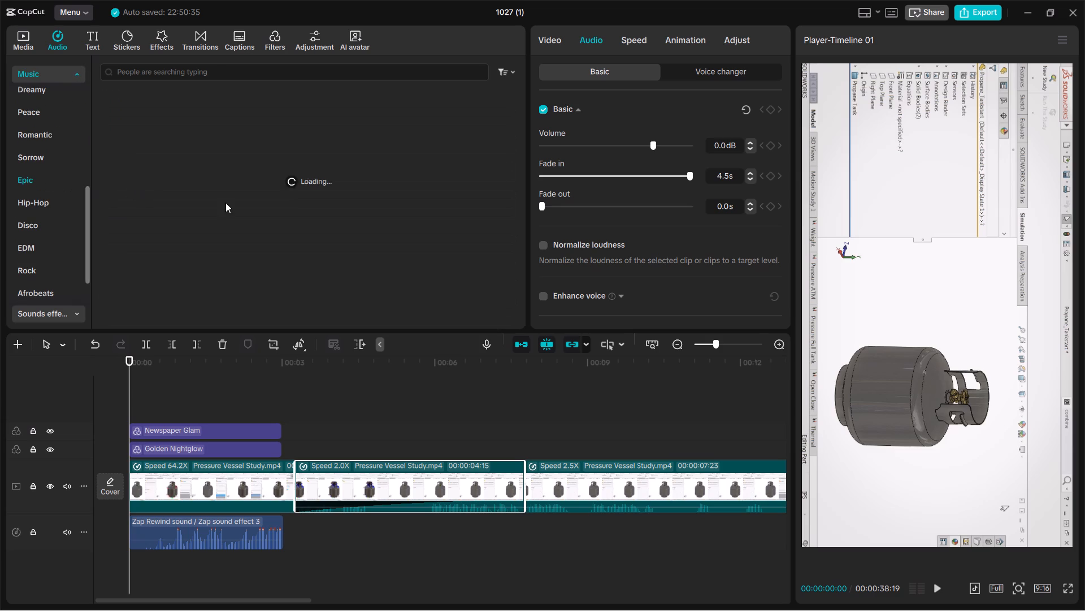
left_click(185, 126)
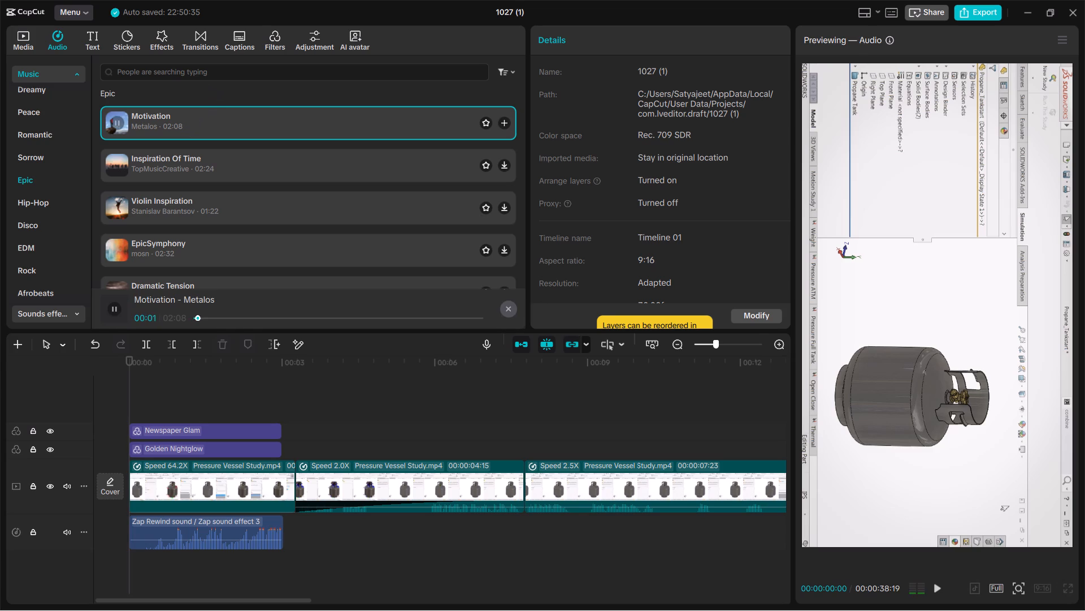
left_click(119, 126)
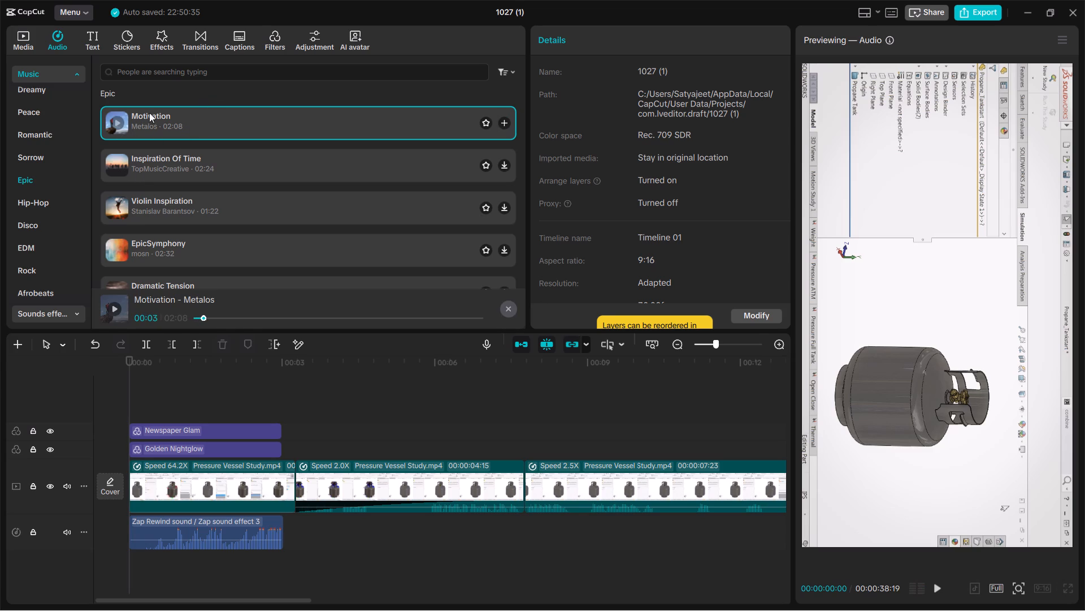
Search the music library for AURA, preview the Aura tracks and look further through the list for a suitable one.
left_click(185, 73)
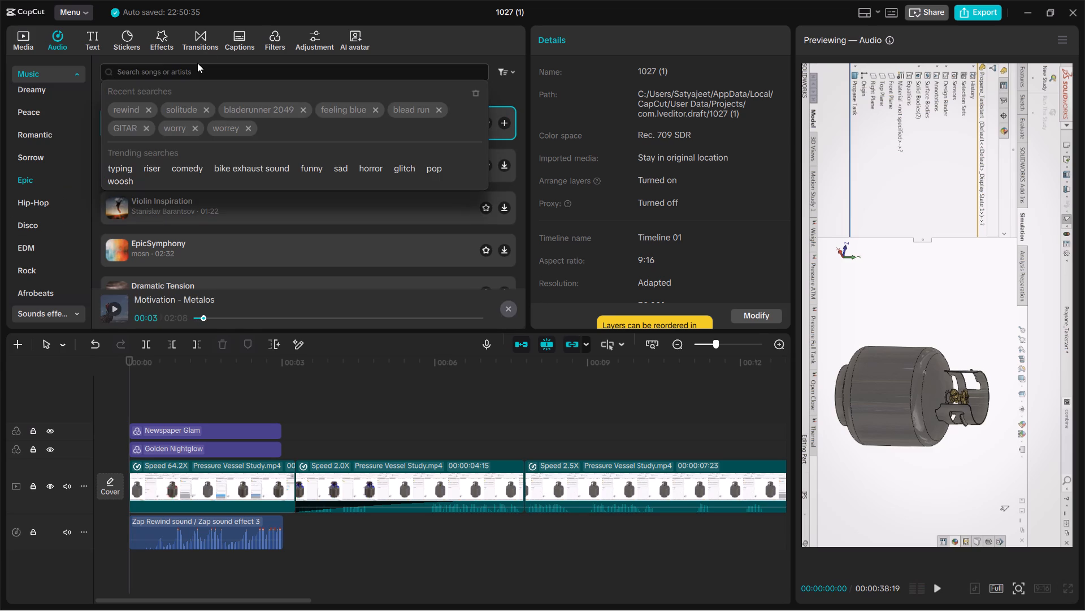
type("AURA")
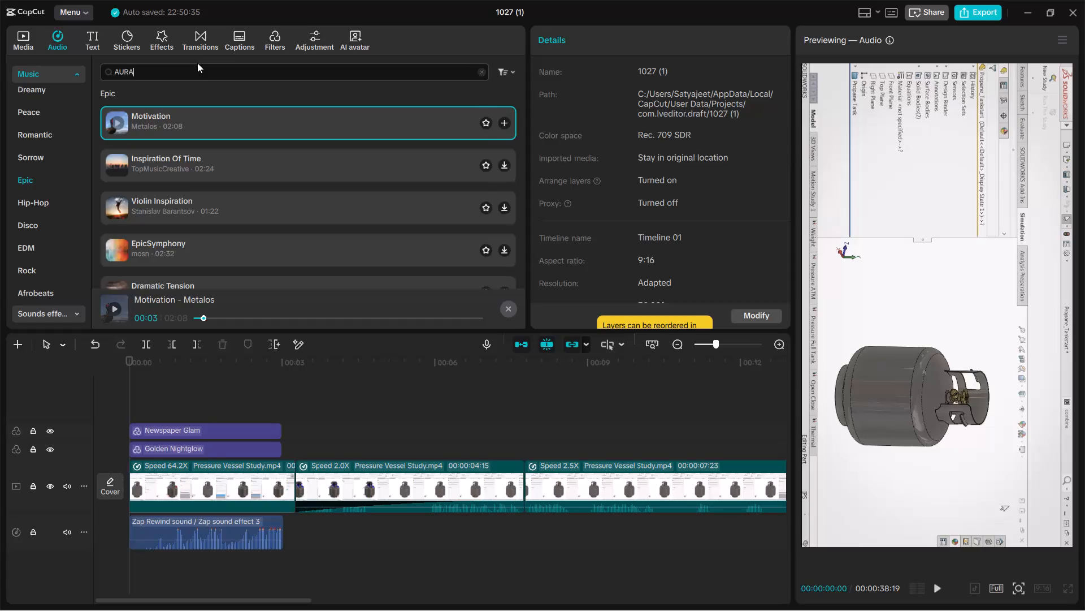
key("Return")
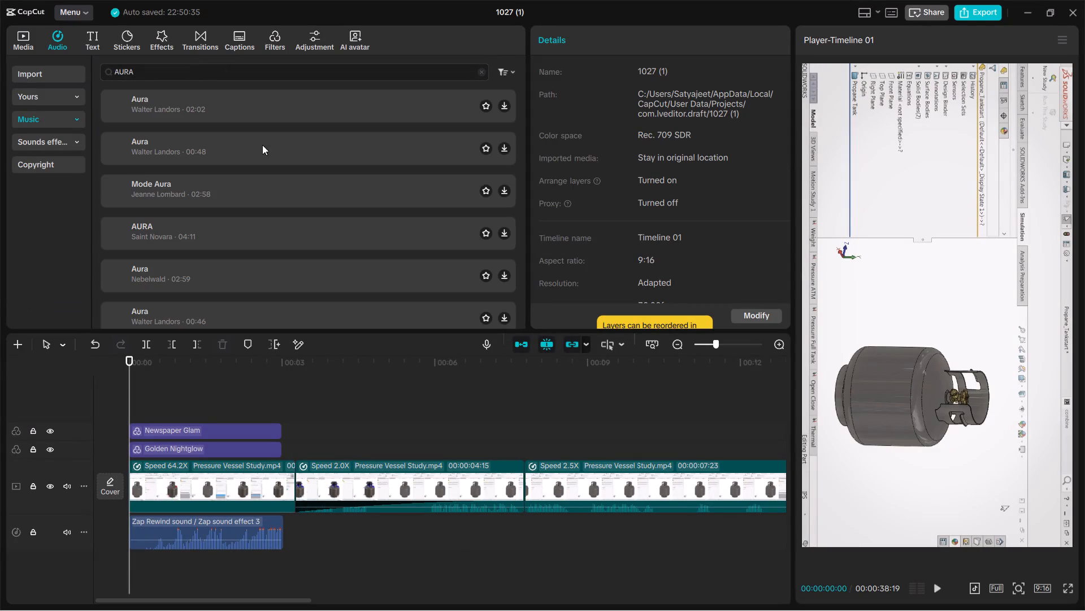
left_click(181, 104)
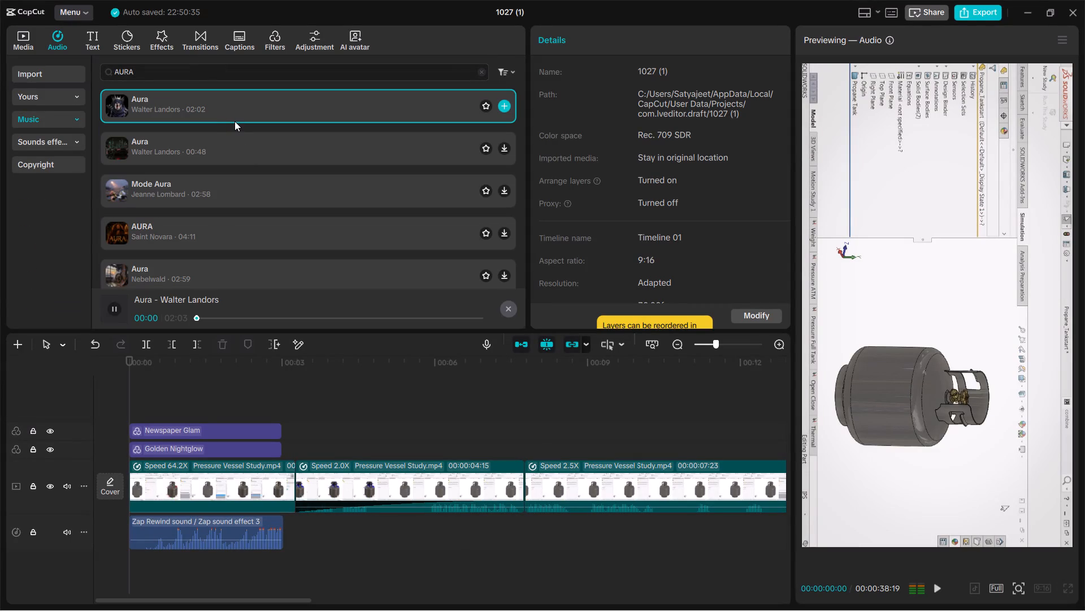
left_click(202, 150)
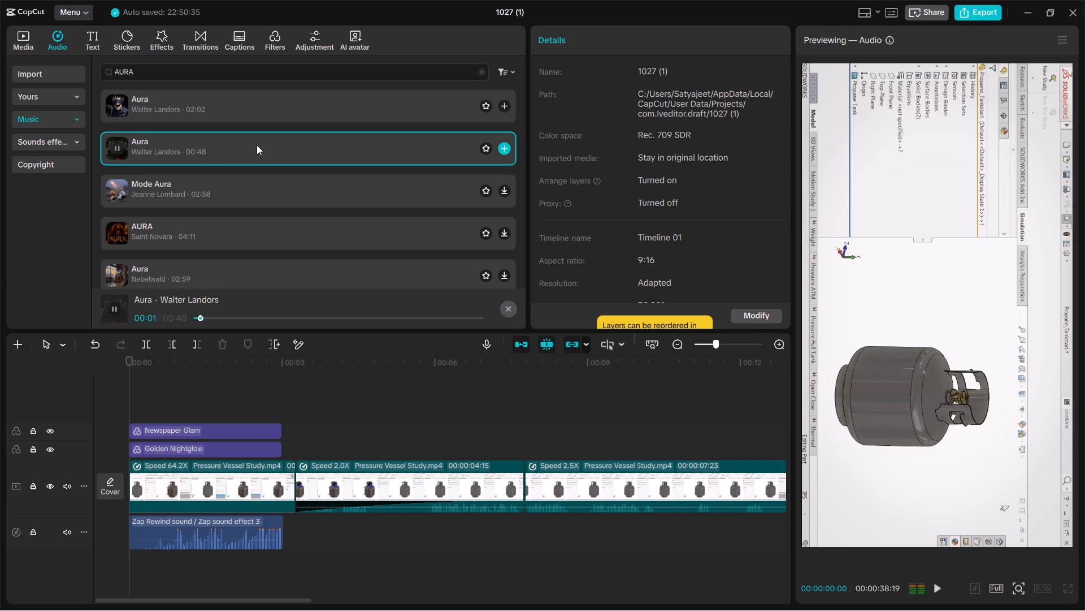
scroll(248, 164, "down", 1)
left_click(230, 177)
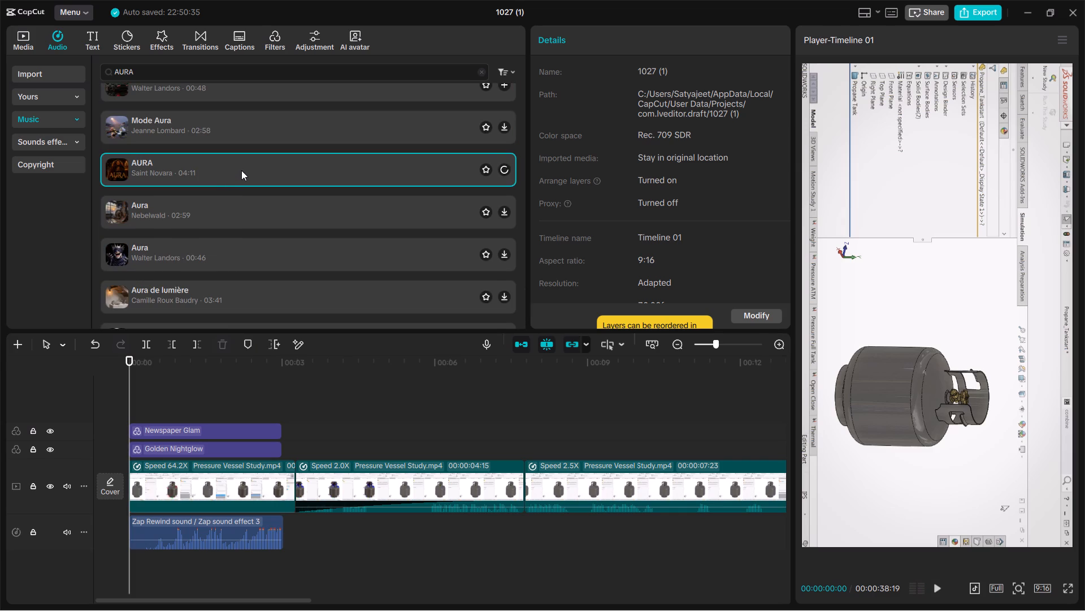
scroll(358, 184, "down", 1)
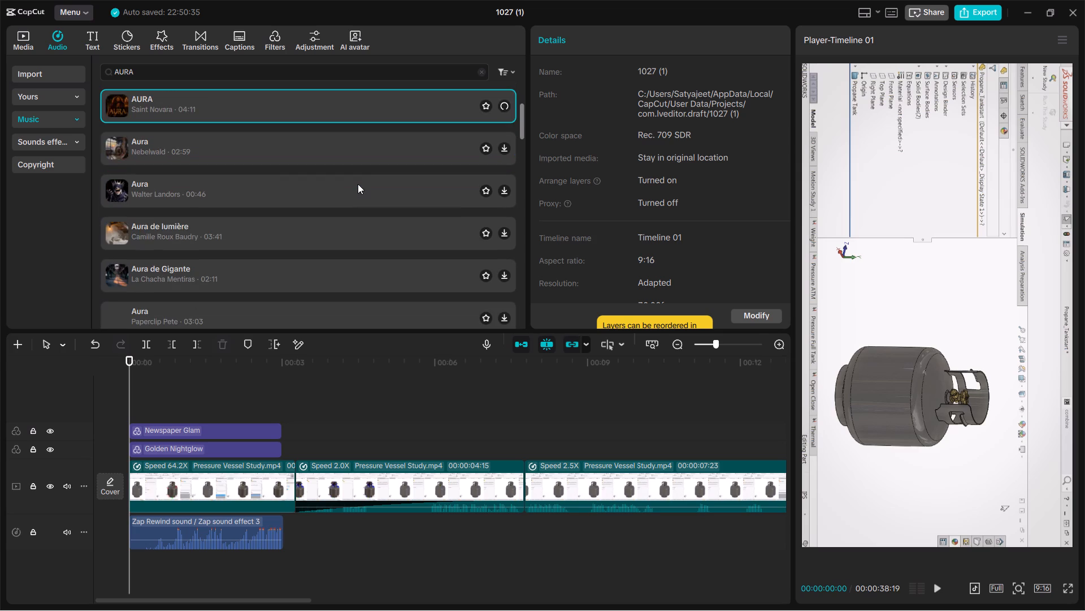
scroll(359, 184, "down", 5)
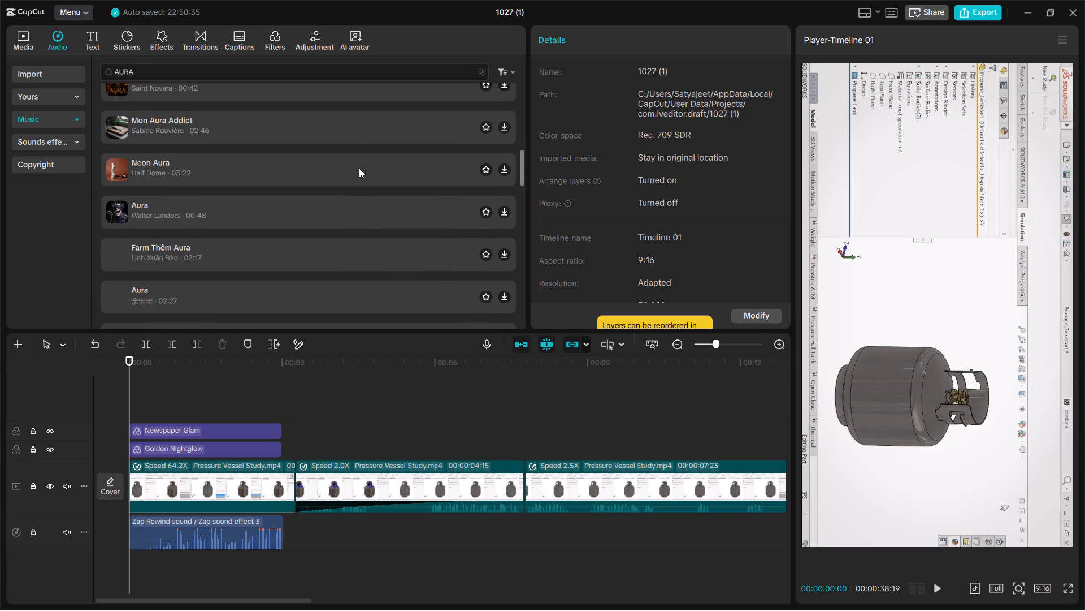
scroll(359, 167, "down", 1)
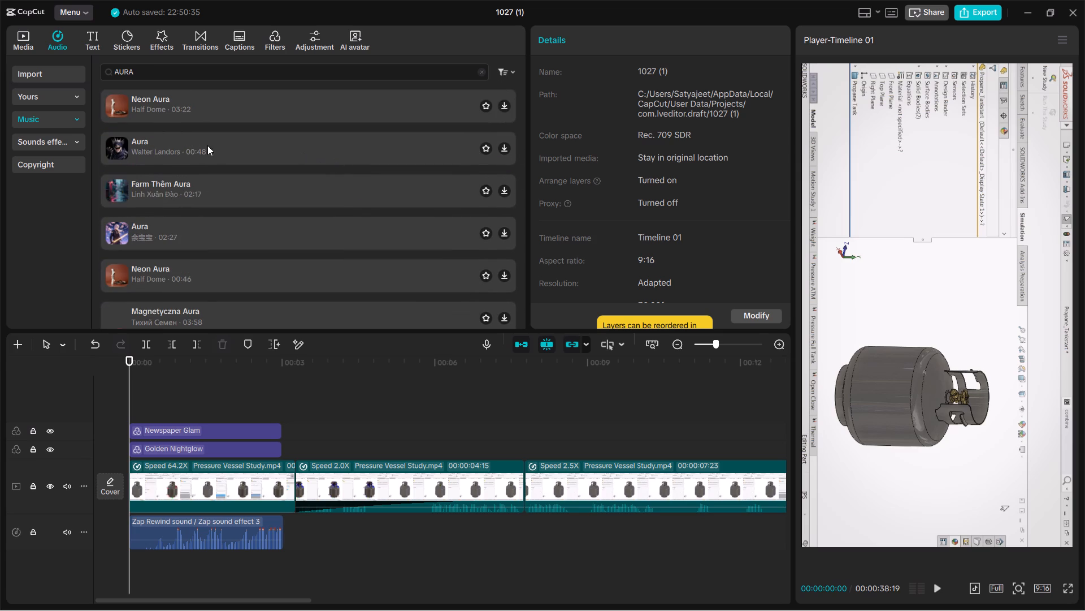
Browse the EDM music category and preview its tracks from Summer Vibe through MONTAGEM ALQUIMIA FUNK.
left_click(74, 121)
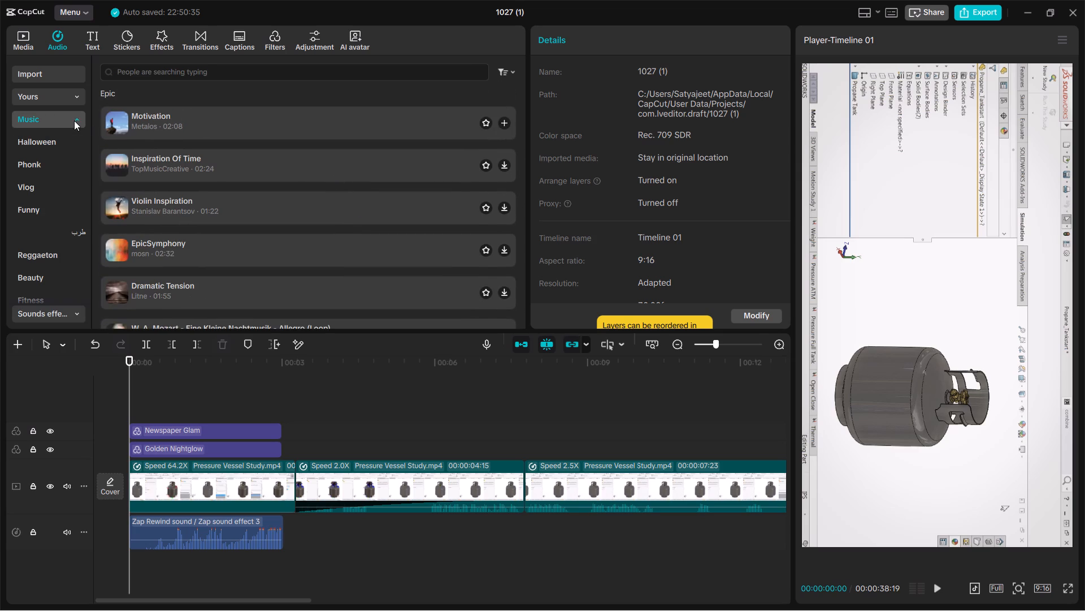
scroll(63, 192, "down", 7)
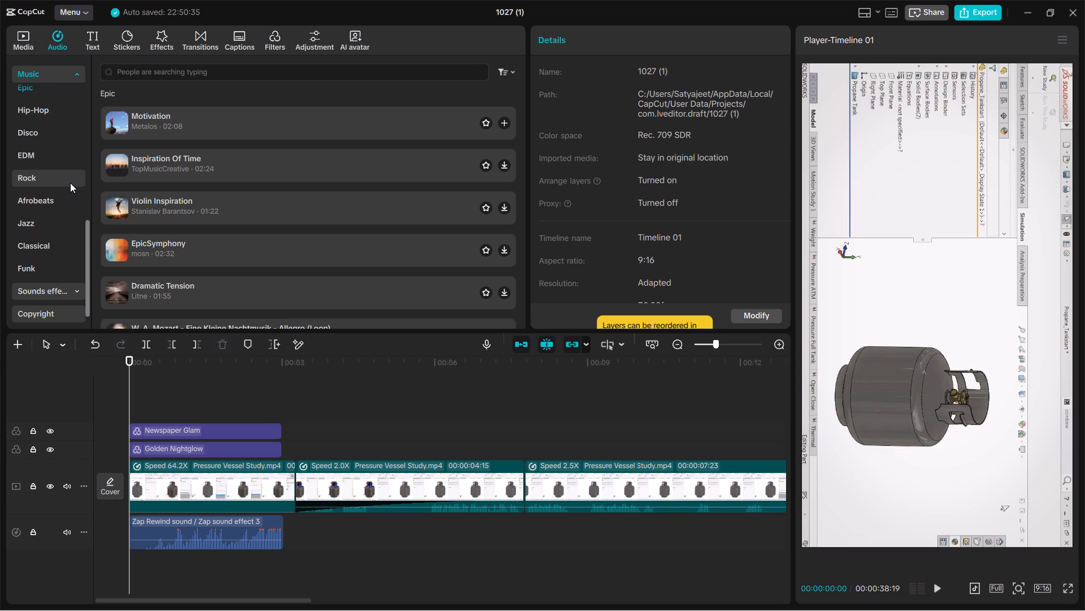
left_click(43, 160)
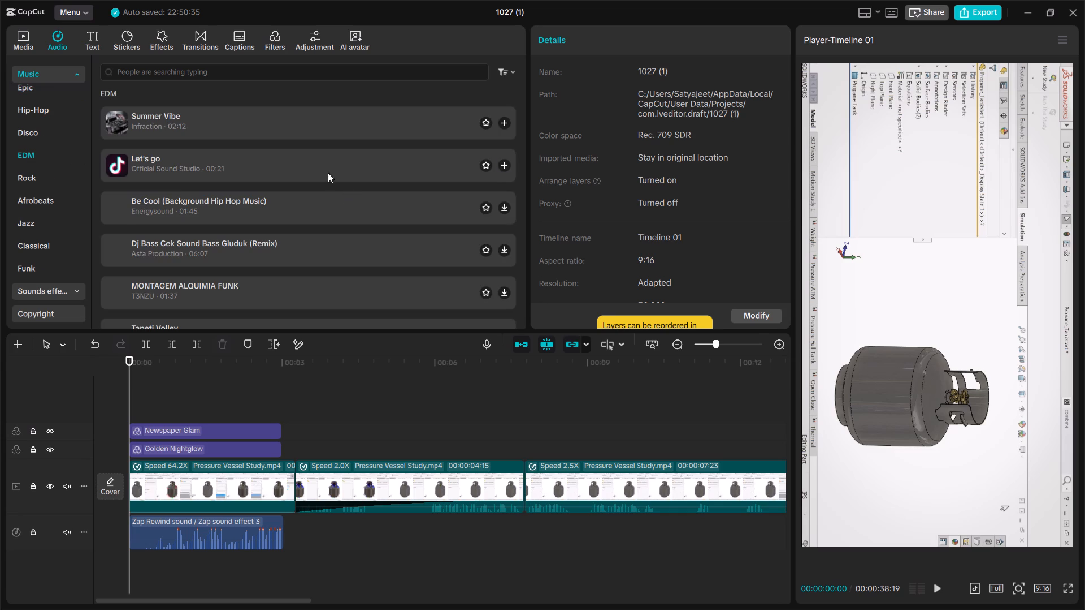
left_click(253, 123)
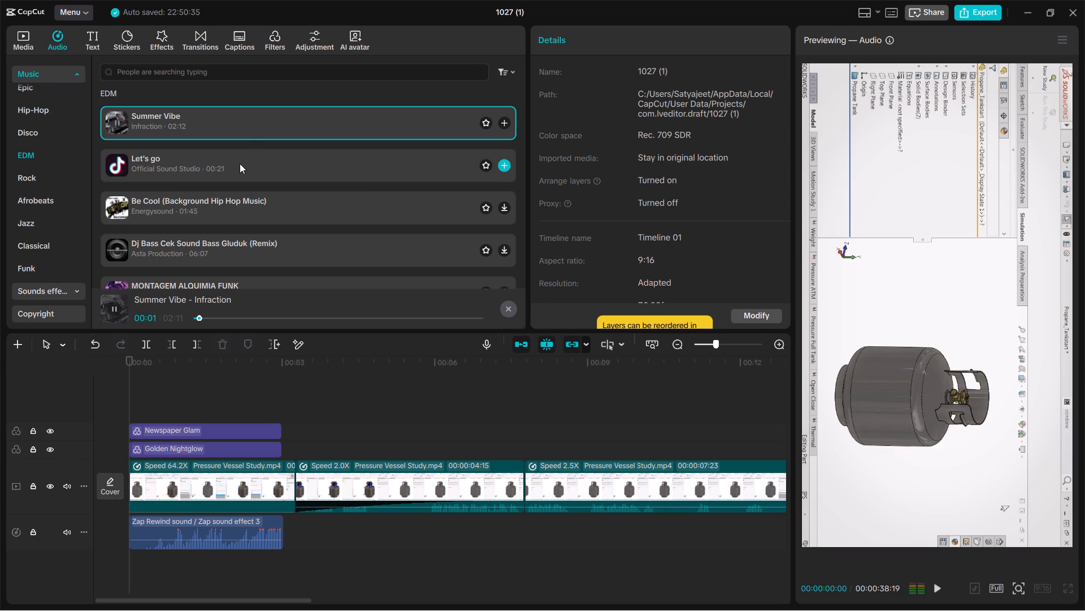
left_click(240, 163)
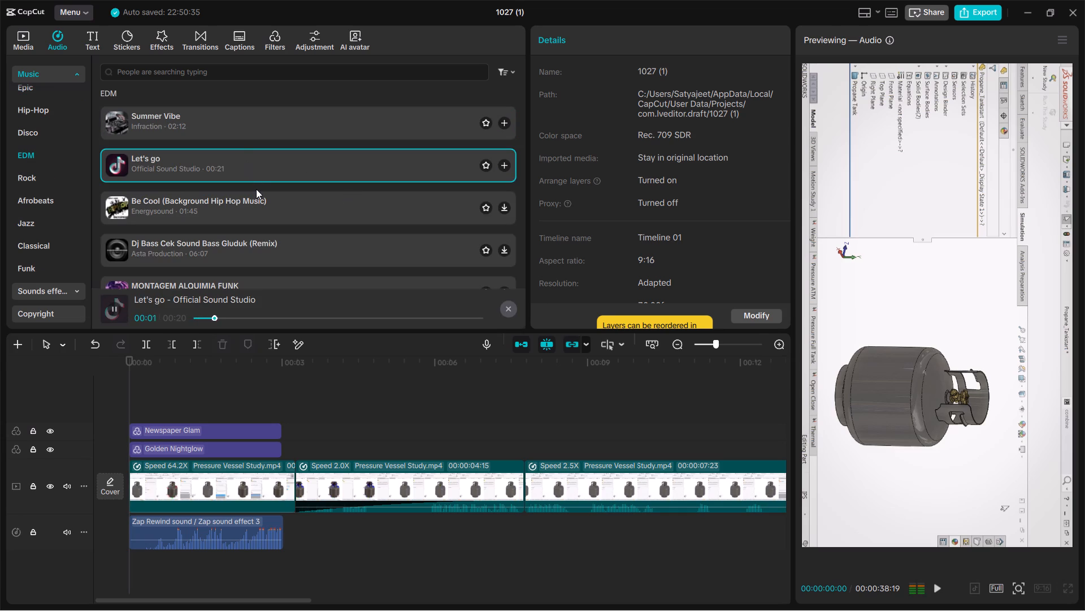
left_click(233, 201)
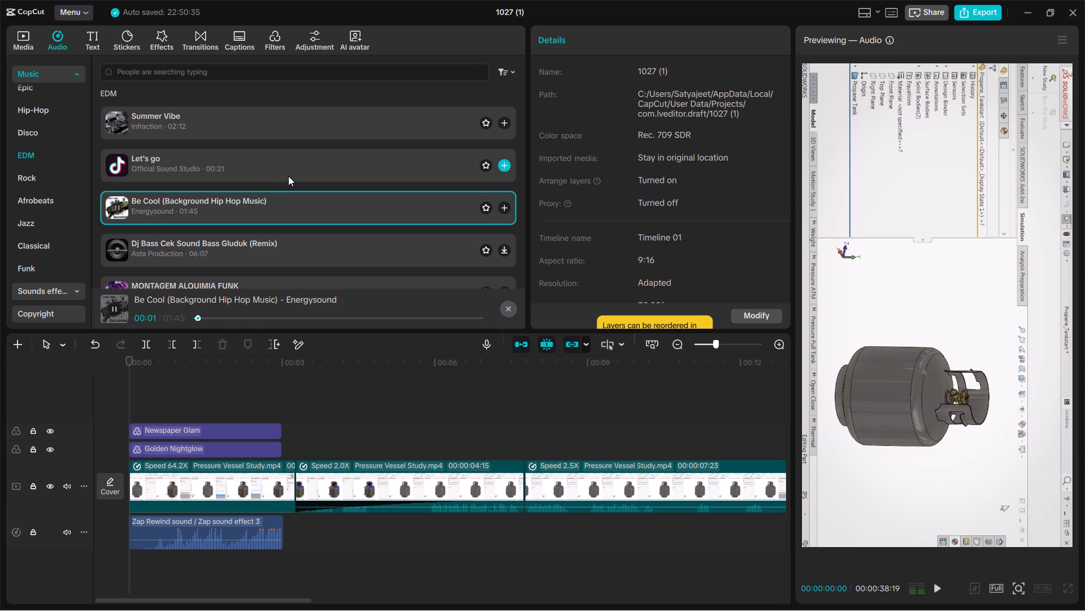
scroll(288, 176, "down", 1)
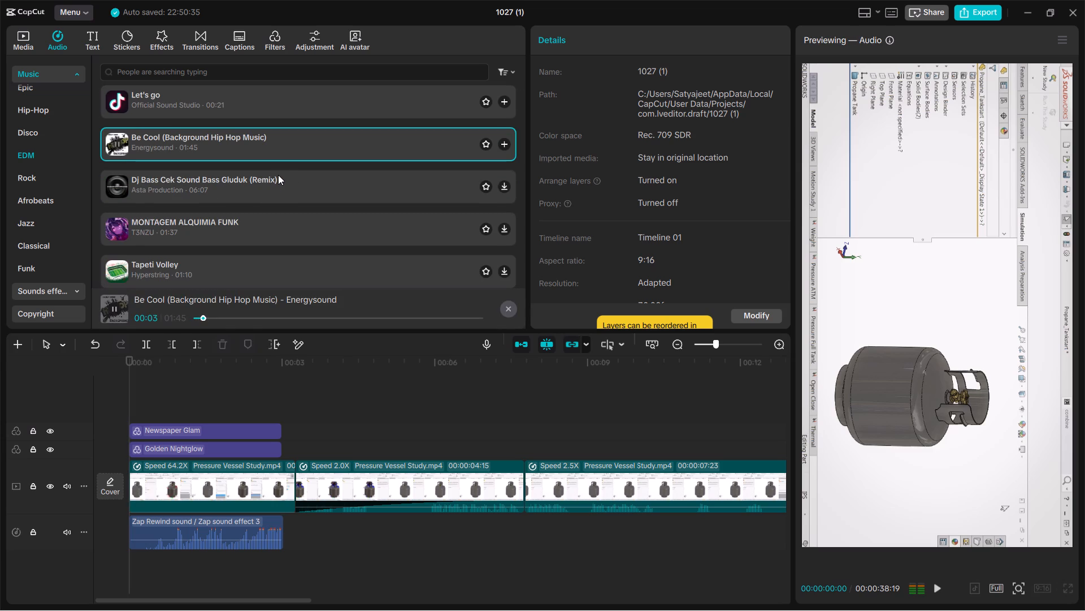
left_click(271, 181)
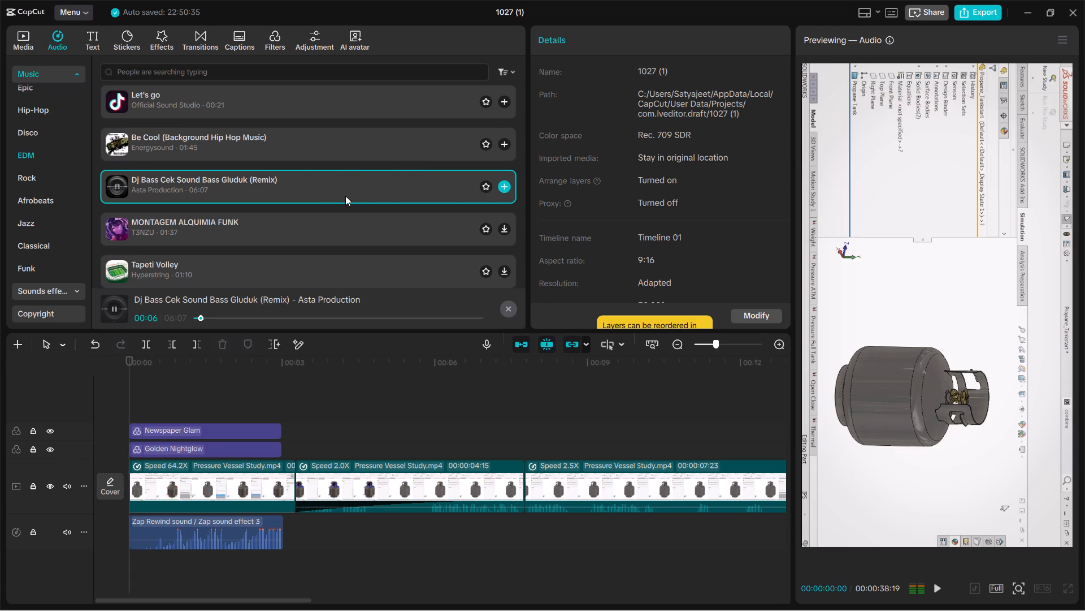
left_click(301, 230)
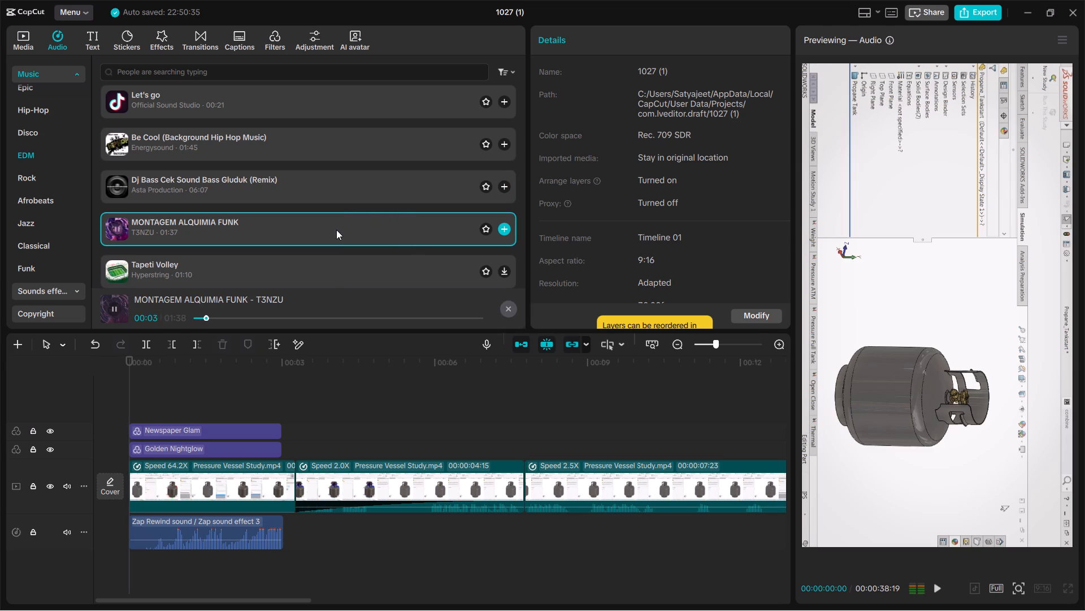
Add MONTAGEM ALQUIMIA FUNK right after the rewind sound, lower its volume to -38.6 dB and play back the cut.
left_click_drag(336, 230, 287, 532)
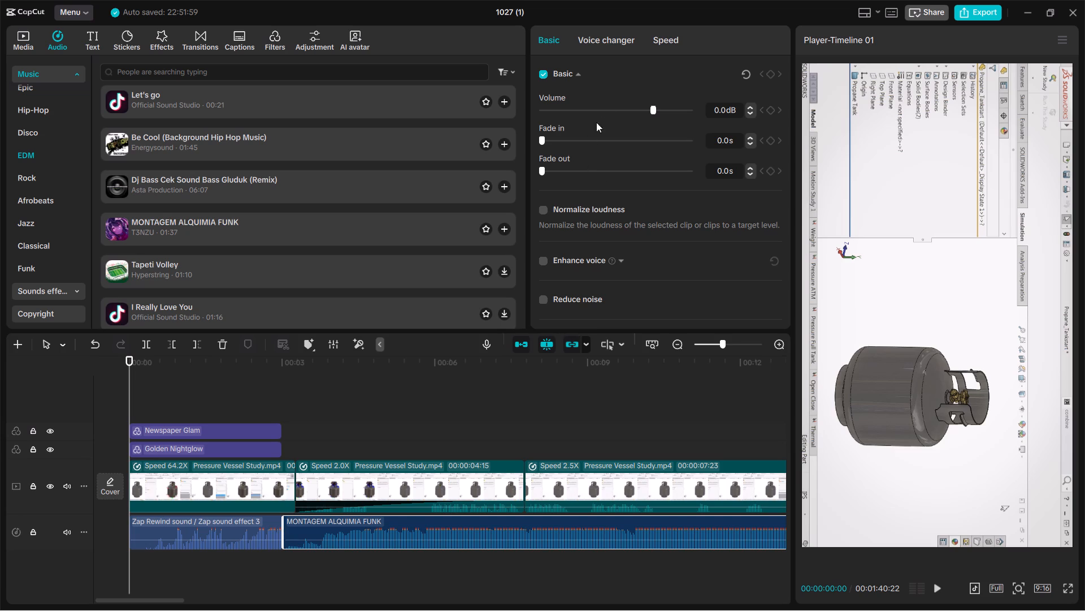
left_click_drag(622, 110, 579, 124)
key("space")
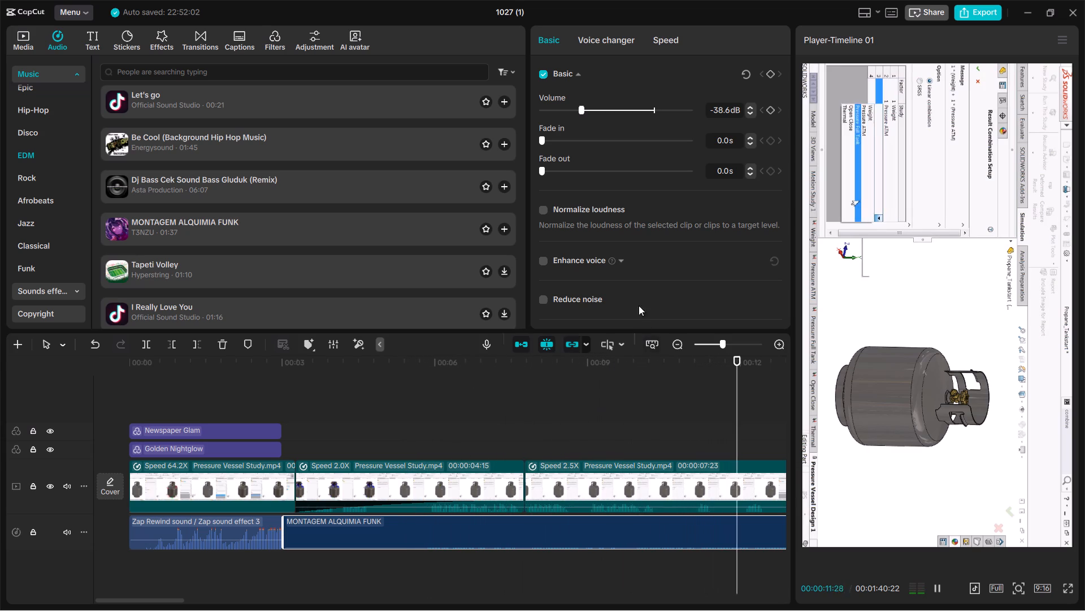
Give the MONTAGEM ALQUIMIA FUNK music a 6.7 s fade-in.
left_click_drag(541, 137, 585, 144)
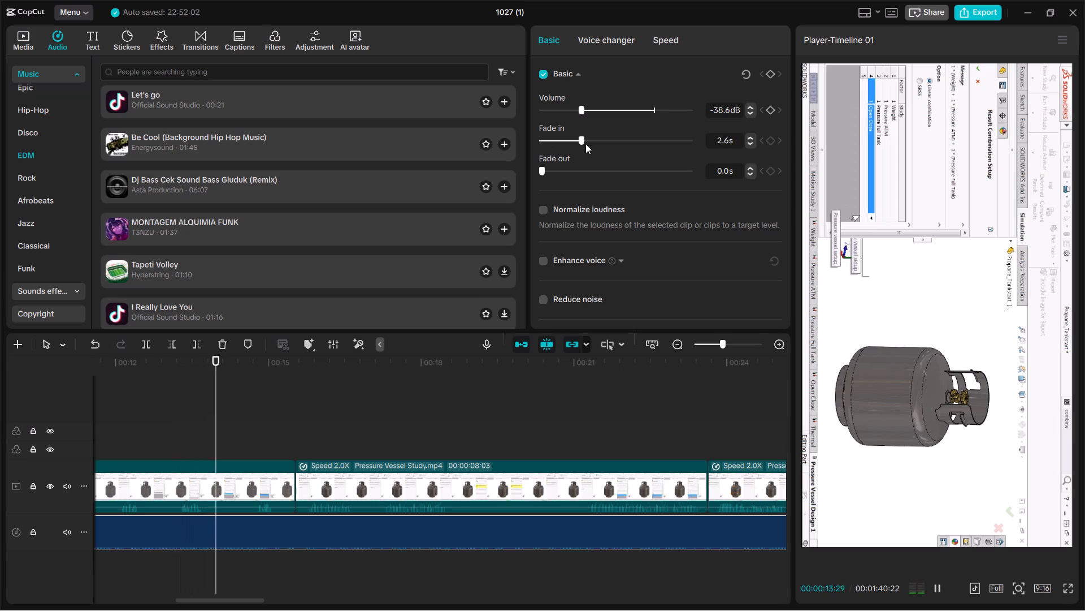
left_click_drag(585, 144, 653, 160)
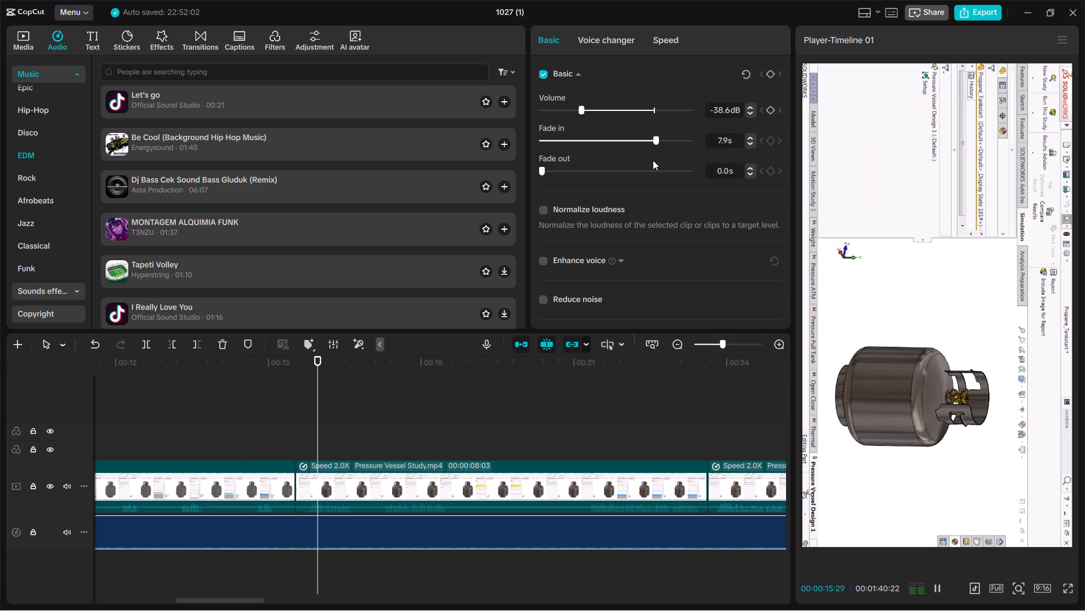
left_click_drag(653, 160, 640, 160)
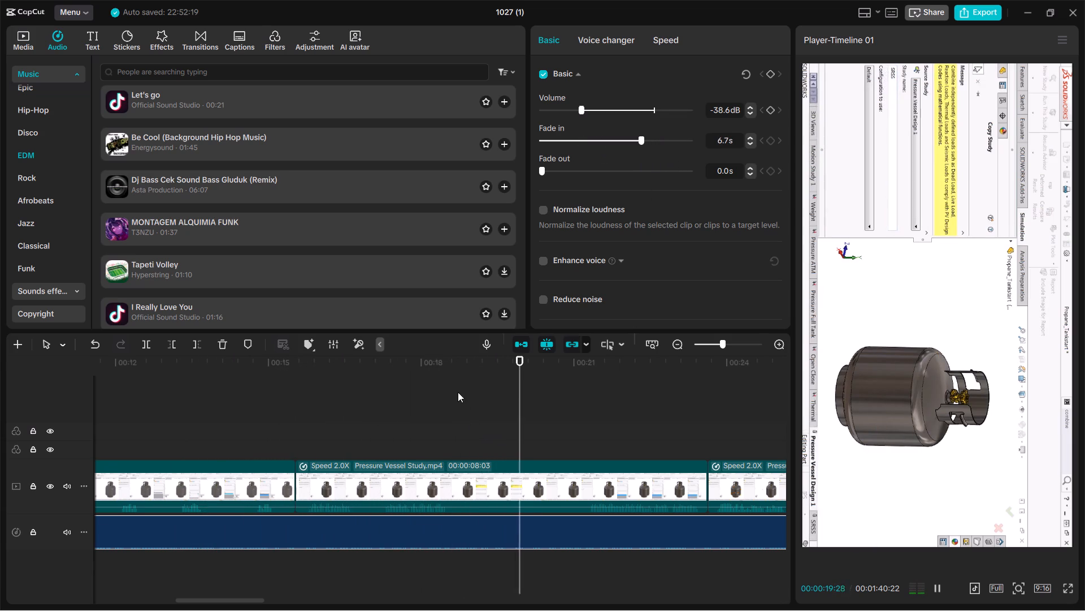
Add the trending Matte Snapshots transition at the cut before the last 2.0x video segment.
left_click(202, 36)
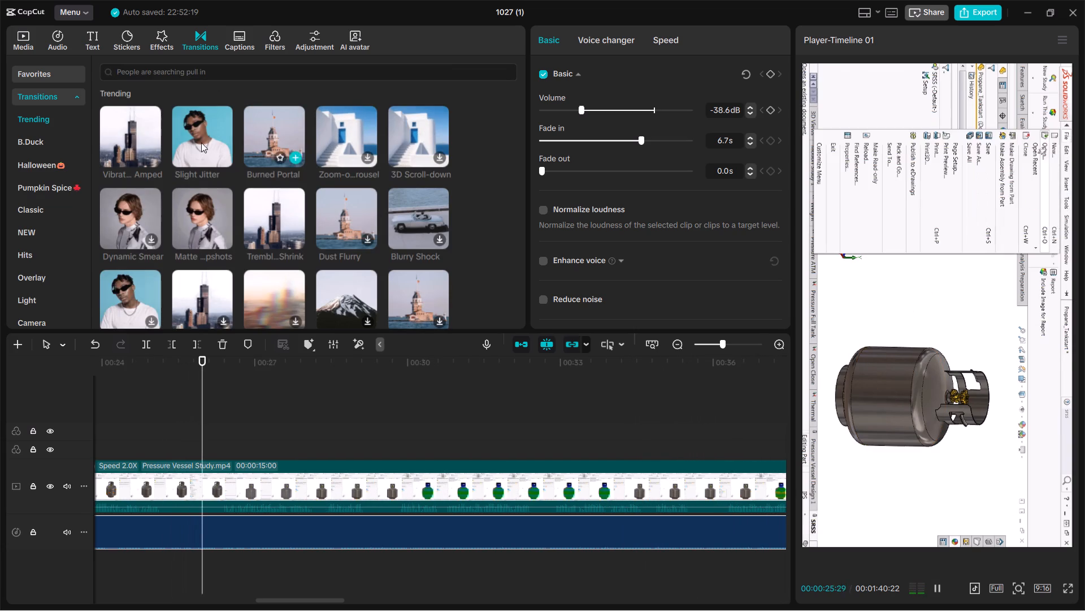
scroll(51, 129, "up", 2)
left_click(38, 88)
left_click(34, 100)
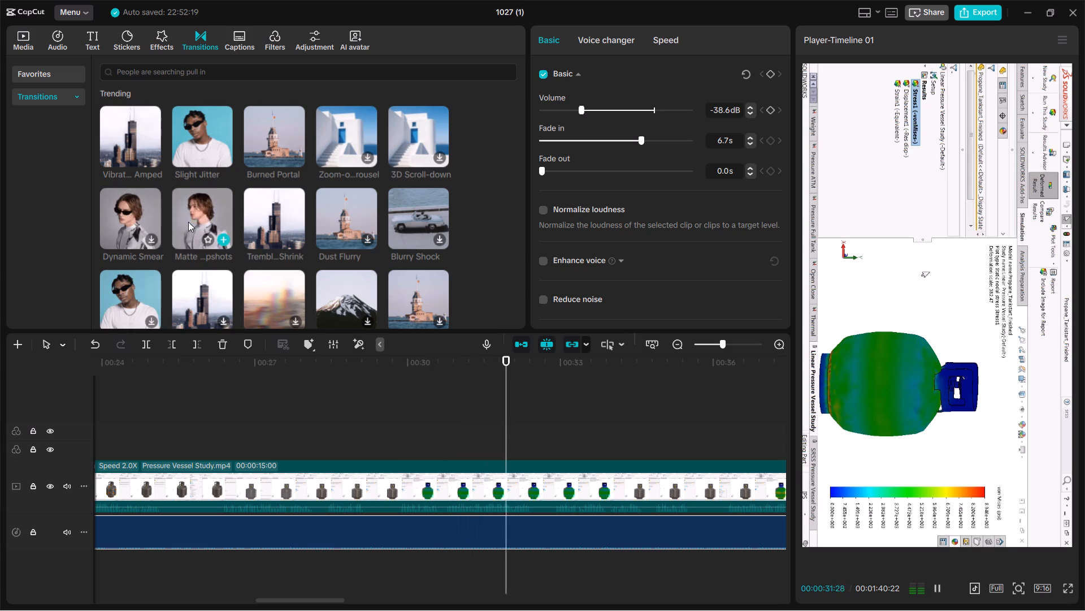
left_click(208, 219)
left_click_drag(210, 213, 303, 454)
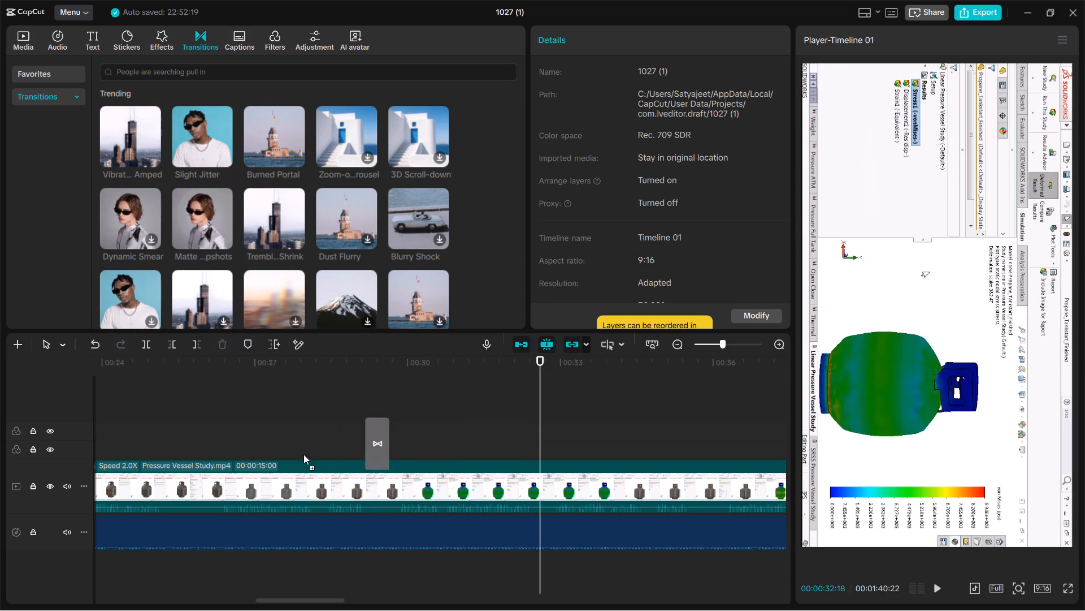
left_click_drag(303, 454, 296, 418)
scroll(296, 423, "down", 1)
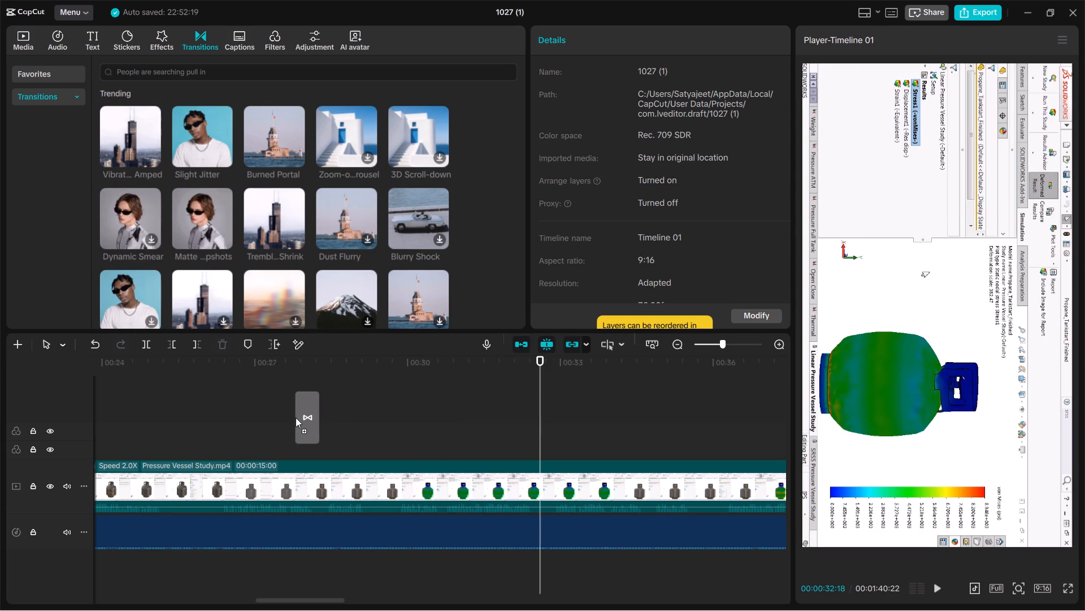
scroll(296, 418, "down", 4, "ctrl")
left_click_drag(296, 418, 235, 238)
scroll(279, 400, "down", 3, "ctrl")
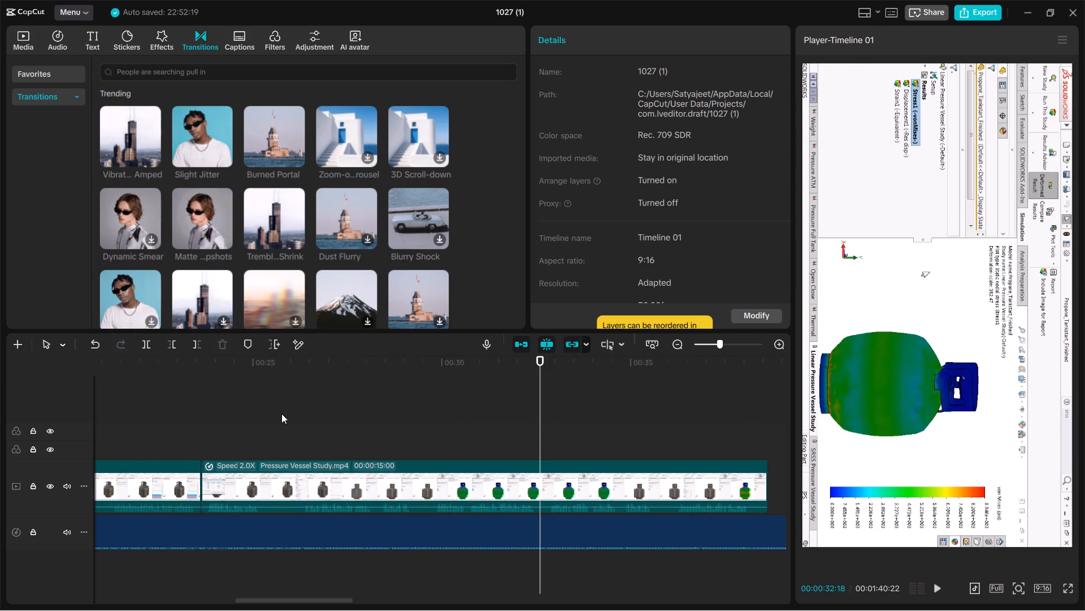
scroll(281, 414, "down", 7, "ctrl")
left_click_drag(219, 212, 383, 476)
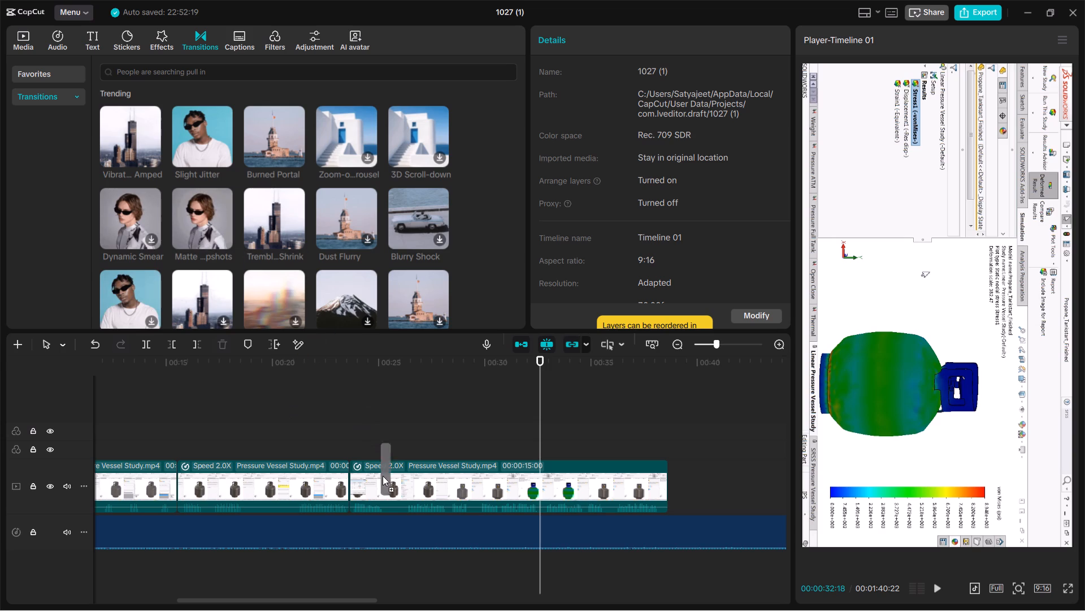
left_click_drag(383, 476, 346, 486)
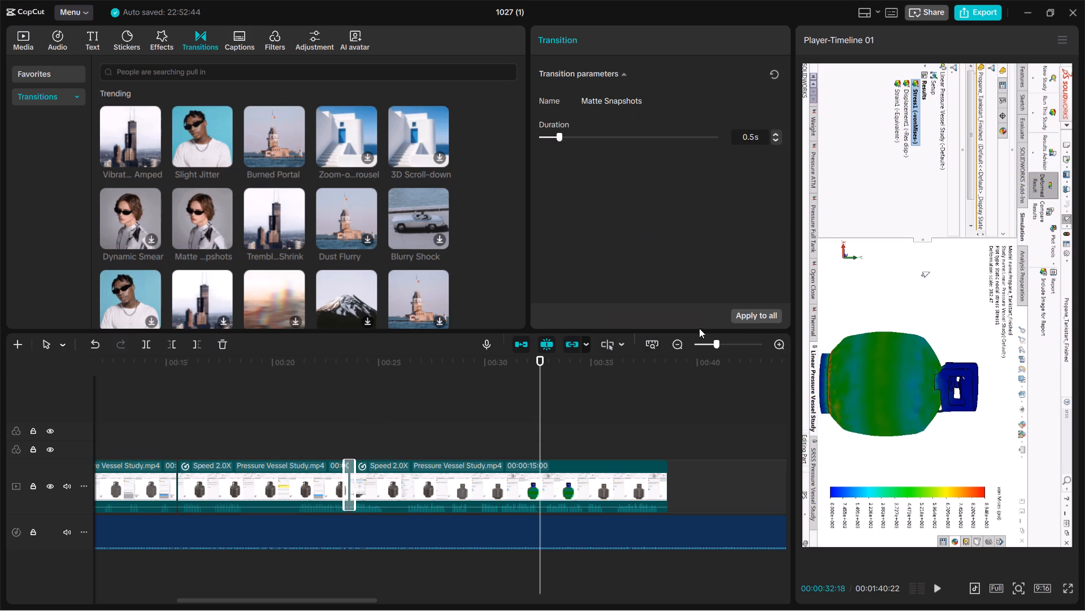
Set the Matte Snapshots transition to 0.3 s, apply it to all cuts and play back from the start.
double_click(778, 137)
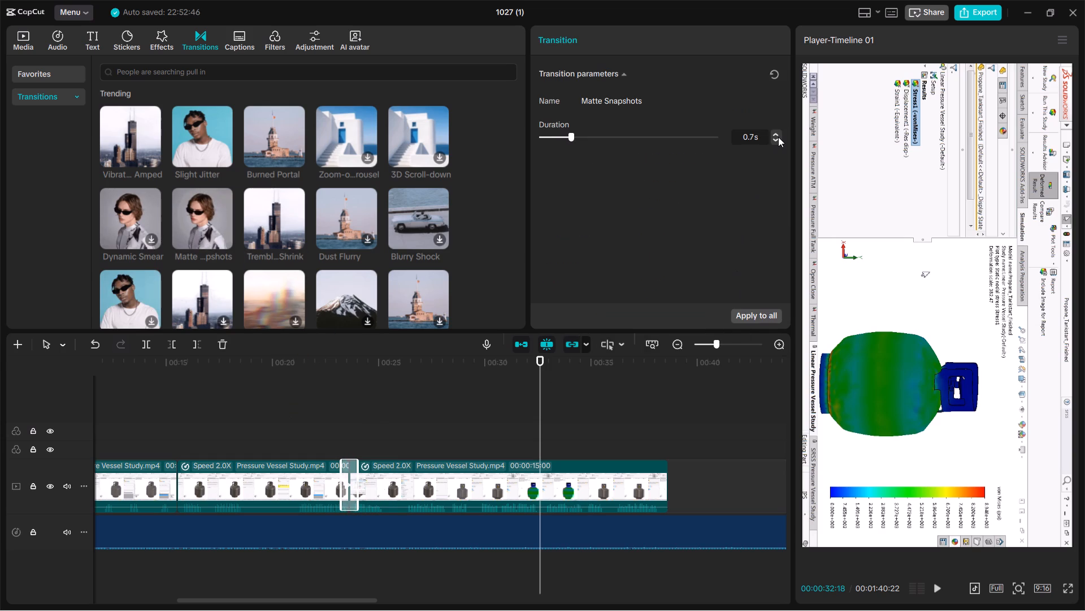
triple_click(776, 141)
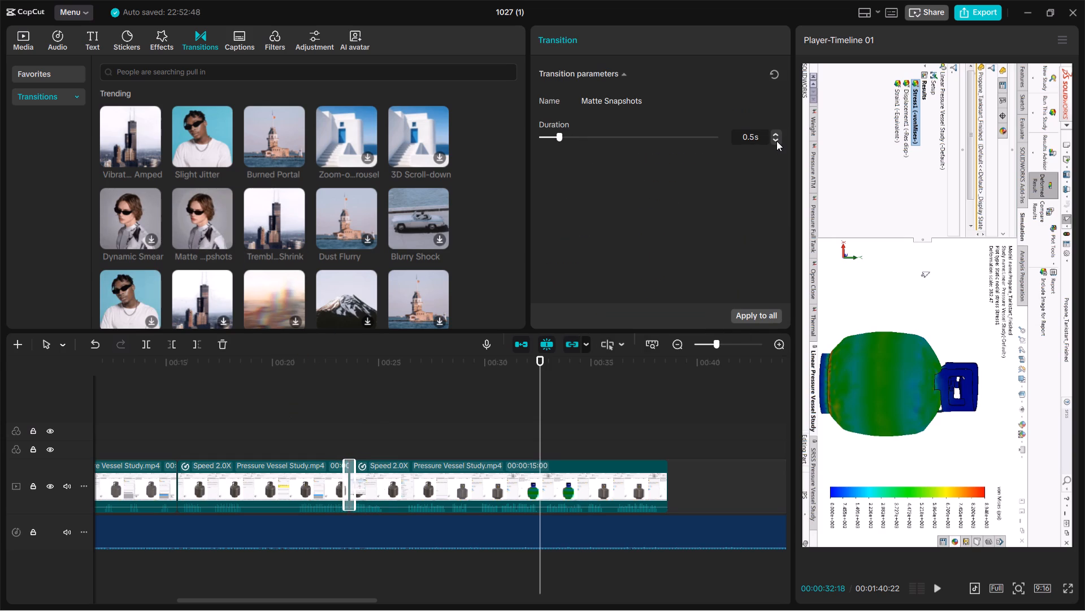
left_click(754, 314)
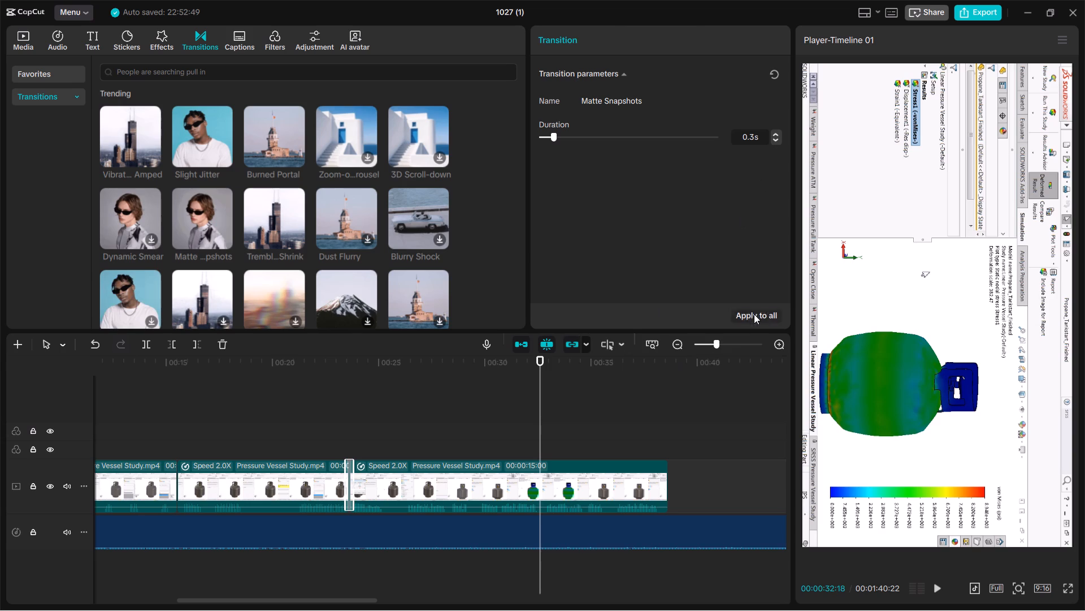
left_click_drag(541, 418, 0, 507)
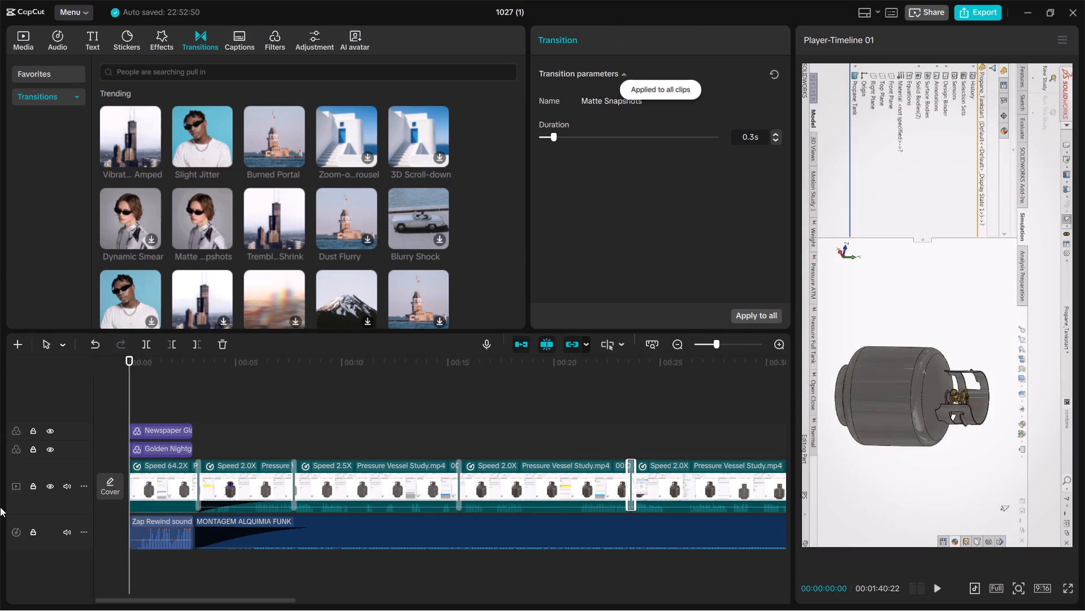
key("space")
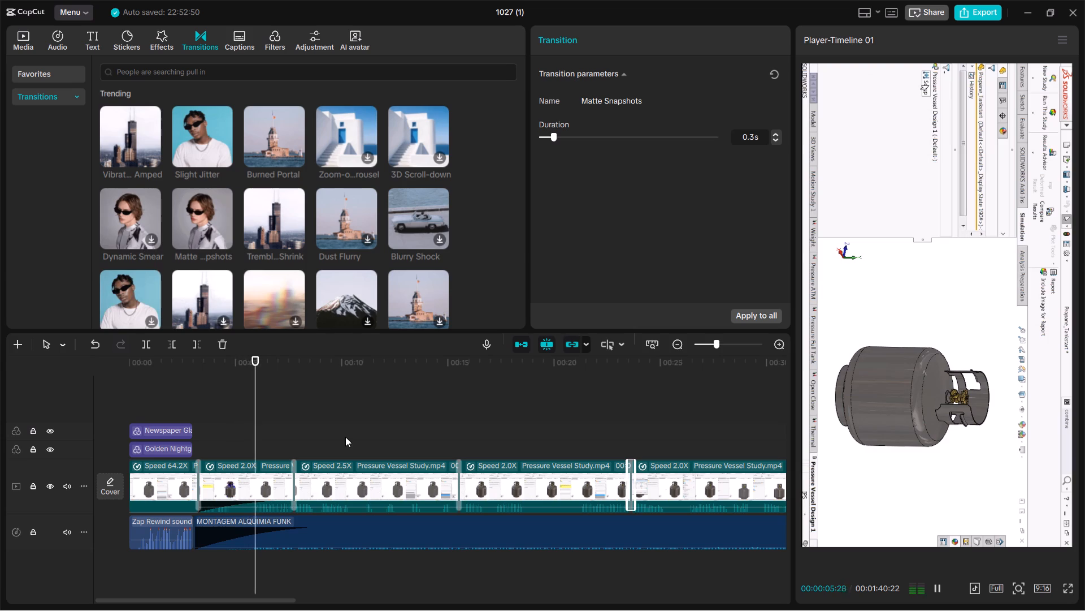
Move the MONTAGEM ALQUIMIA FUNK music to the timeline start on its own track beneath the rewind sound and play it back.
left_click(281, 535)
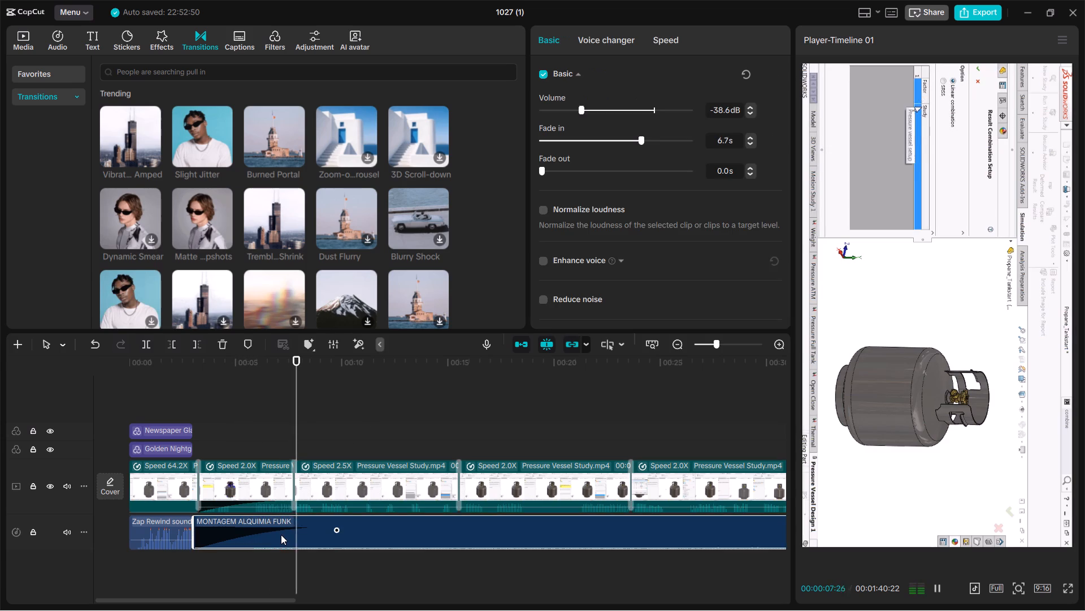
left_click_drag(279, 531, 215, 568)
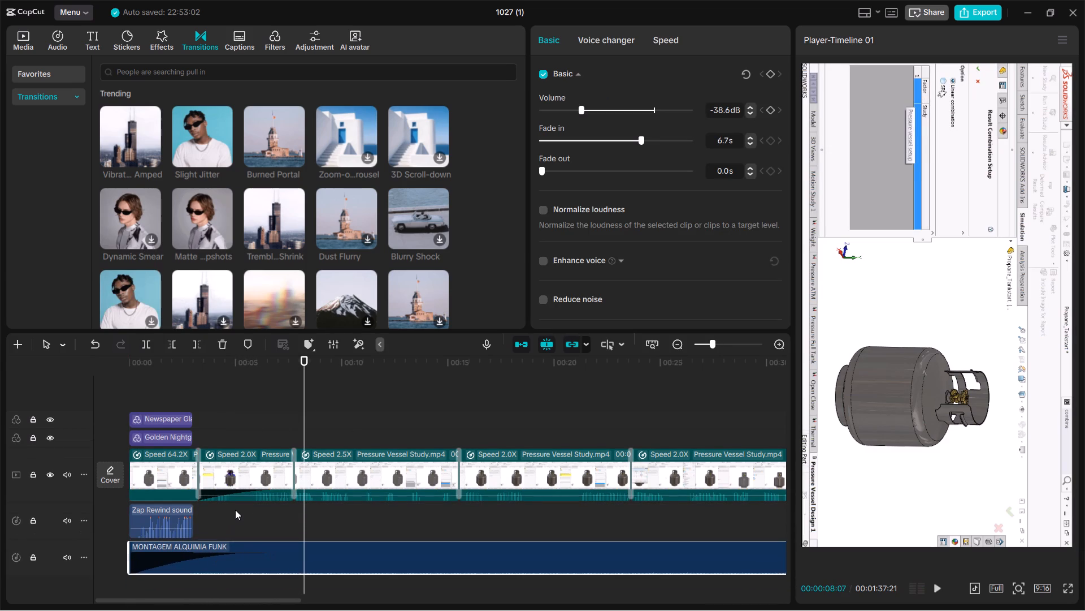
left_click(212, 398)
left_click_drag(212, 398, 129, 421)
key("space")
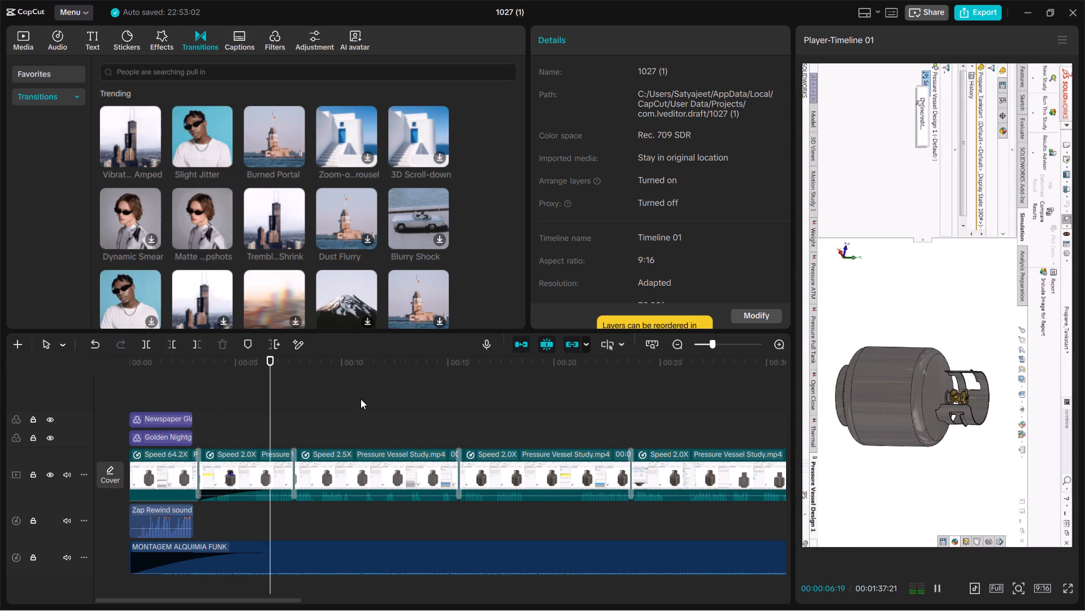
Look through the audio settings of the MONTAGEM ALQUIMIA FUNK music during playback.
left_click(337, 548)
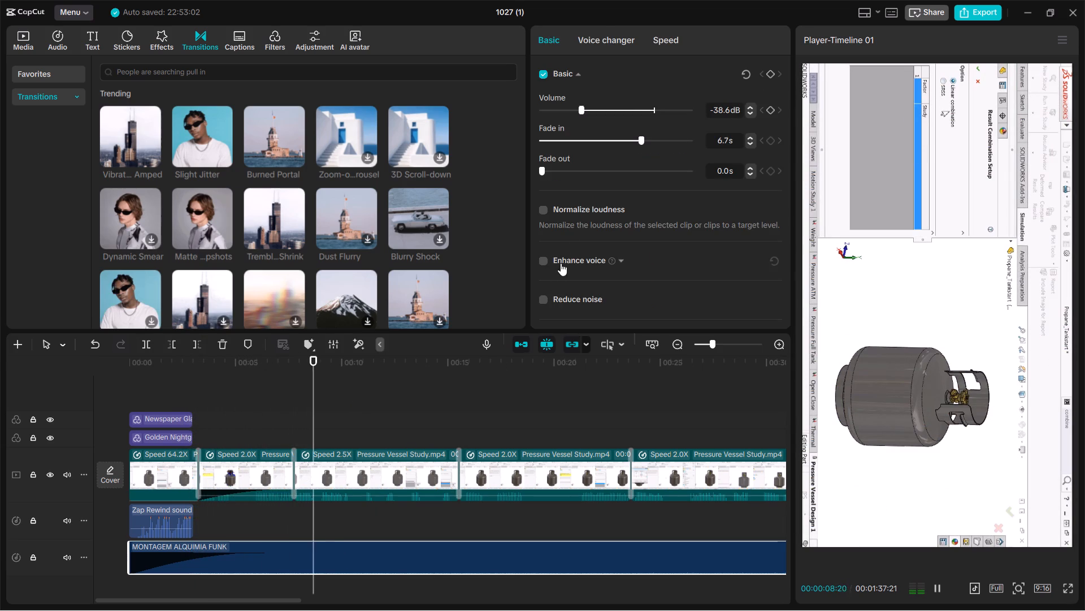
scroll(636, 230, "down", 4)
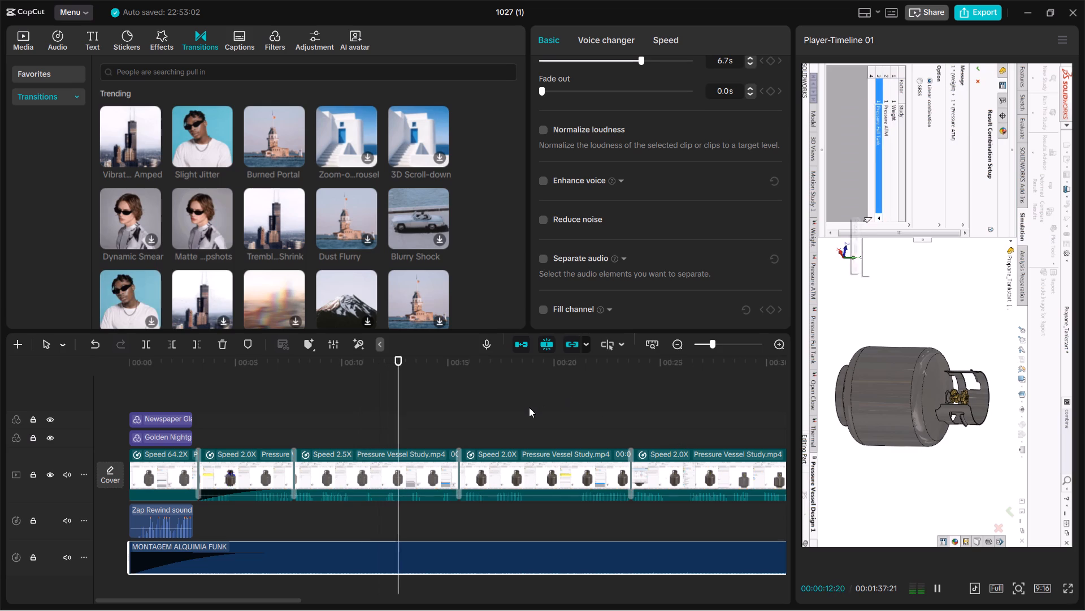
Add the Fade In animation to the first 64.2x video segment with a 0.6 s duration and scrub back through the opening.
left_click_drag(422, 416, 45, 466)
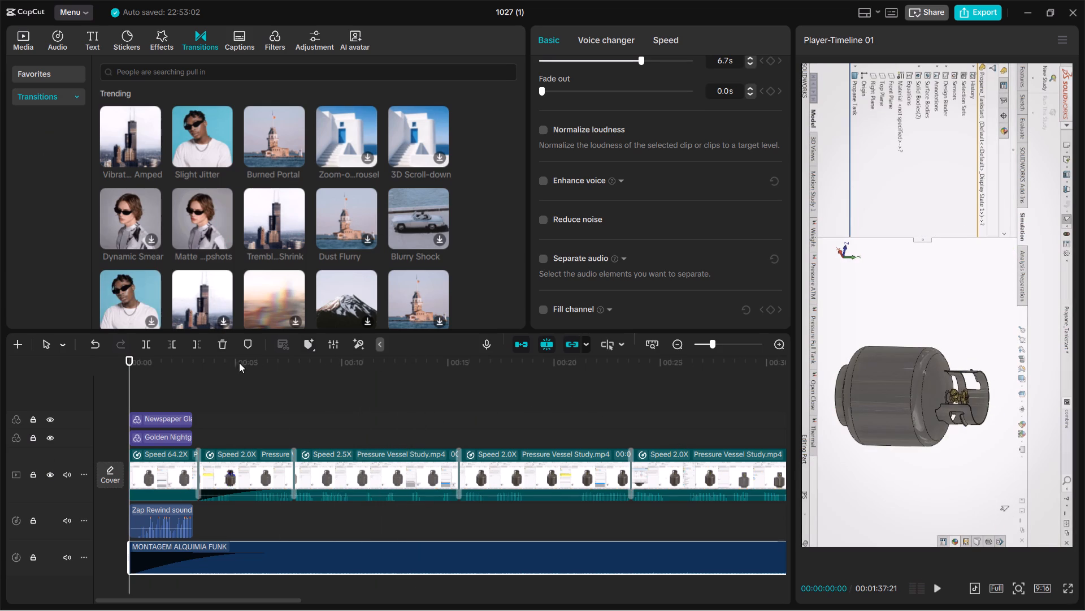
left_click(159, 476)
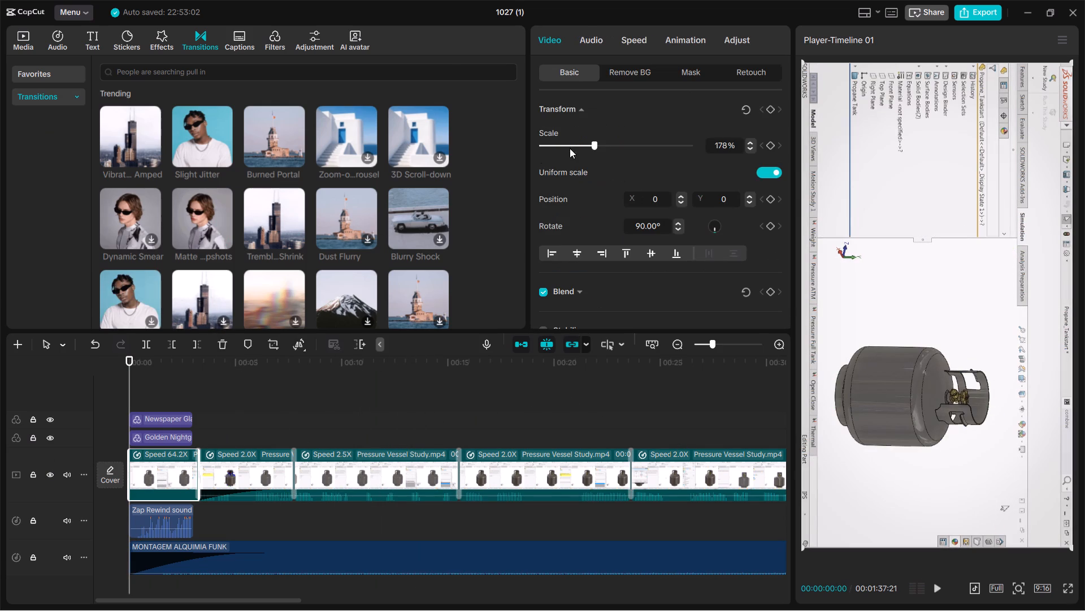
left_click(630, 40)
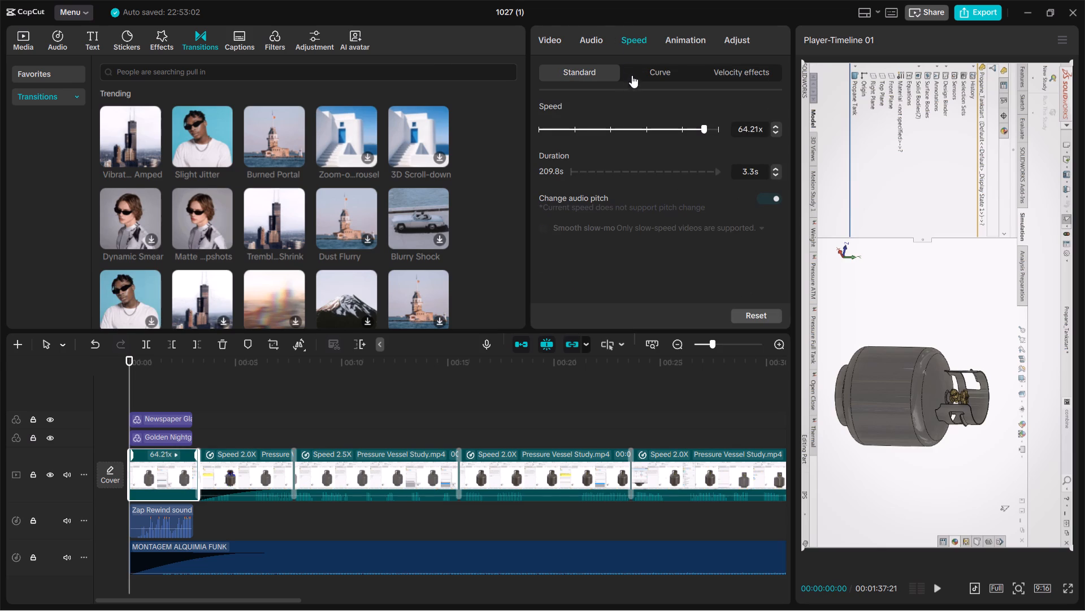
left_click(674, 39)
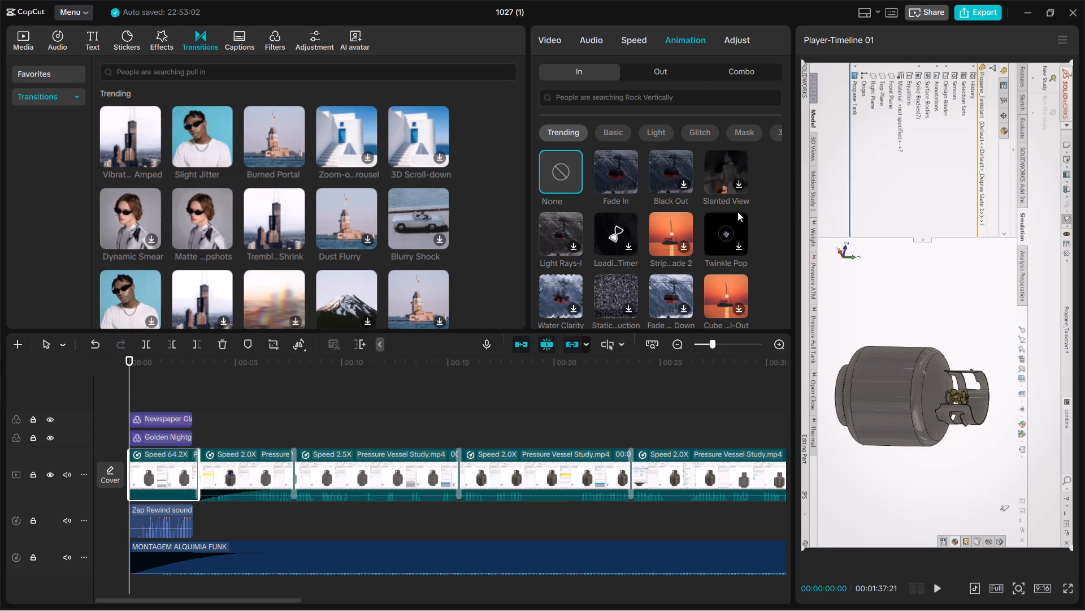
left_click(622, 168)
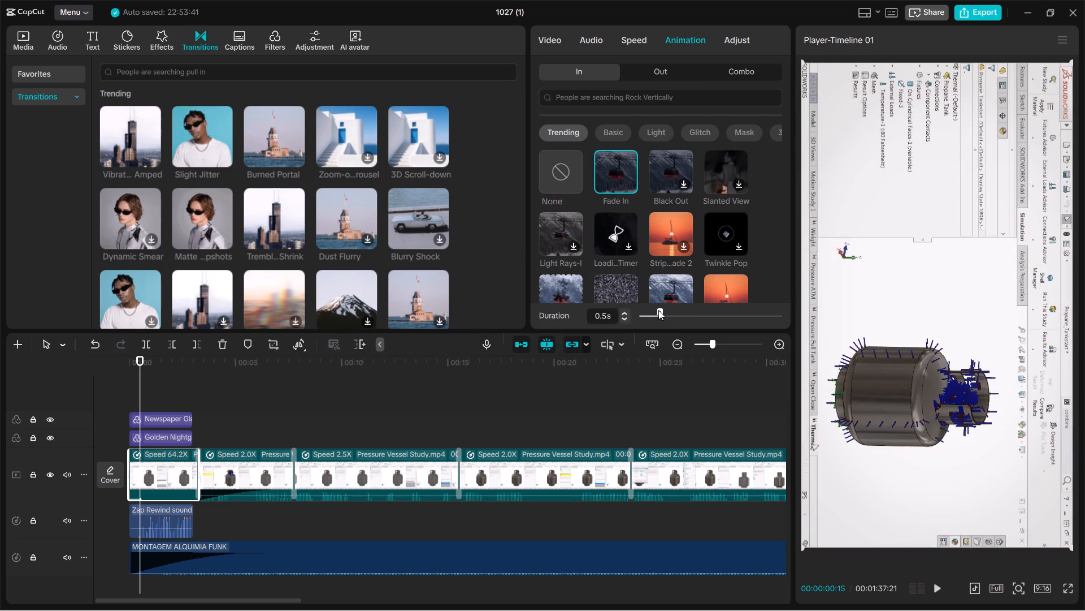
left_click_drag(658, 310, 664, 310)
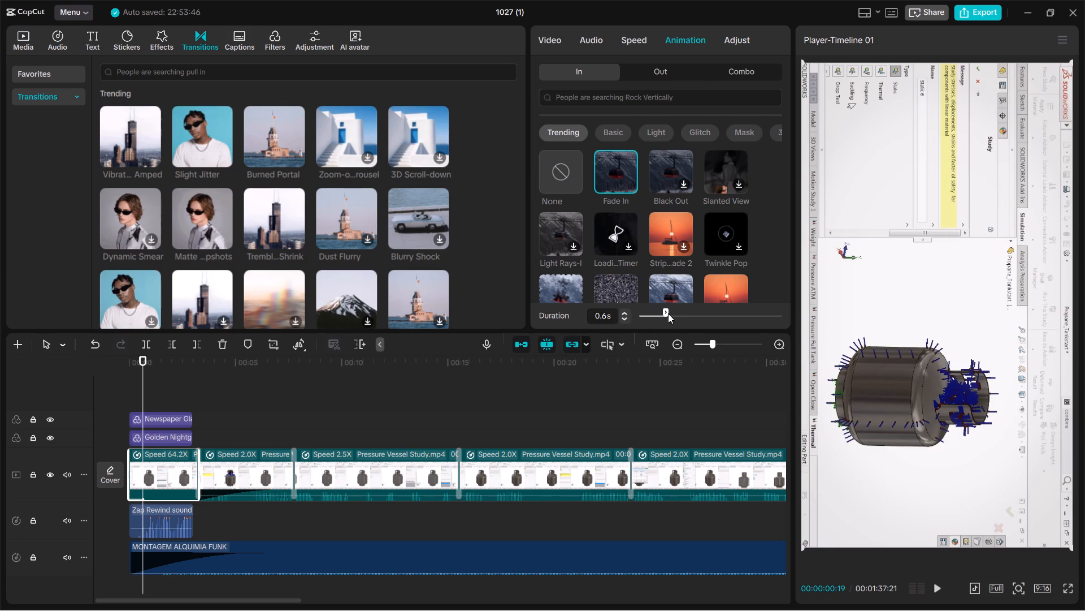
left_click(385, 407)
left_click_drag(385, 407, 166, 423)
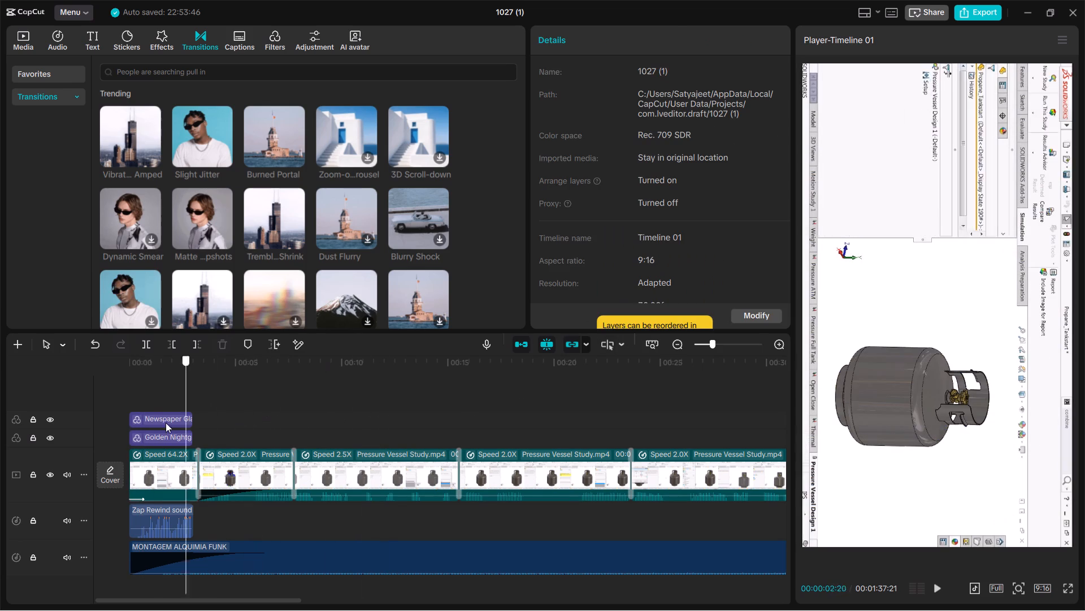
left_click_drag(166, 423, 76, 424)
Add a Default text clip at the timeline start above the filter tracks and shorten it to about 1 second.
left_click(245, 38)
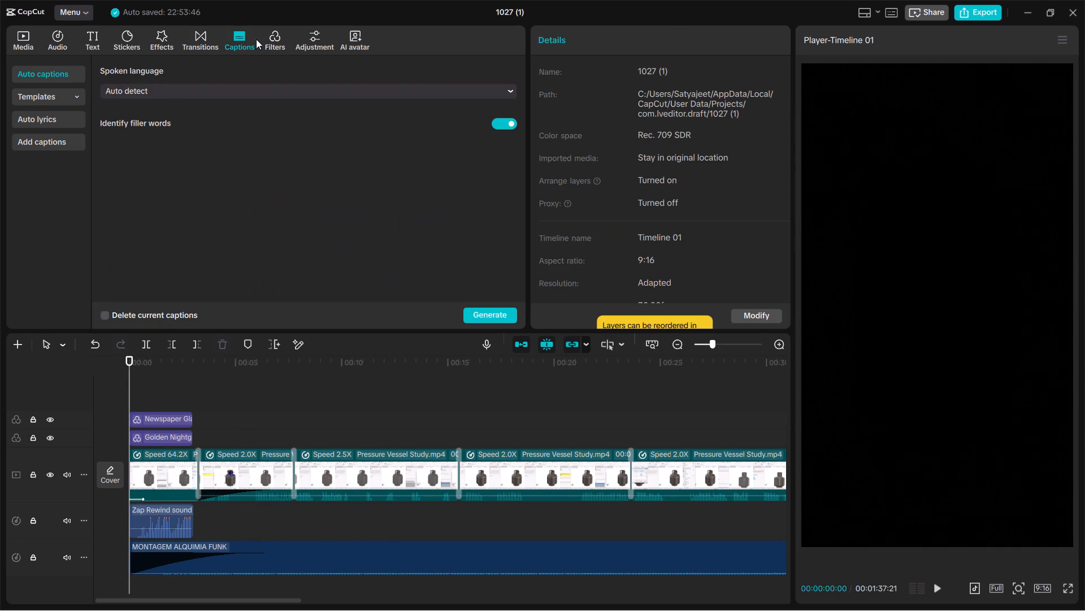
left_click(96, 36)
left_click_drag(136, 93, 155, 378)
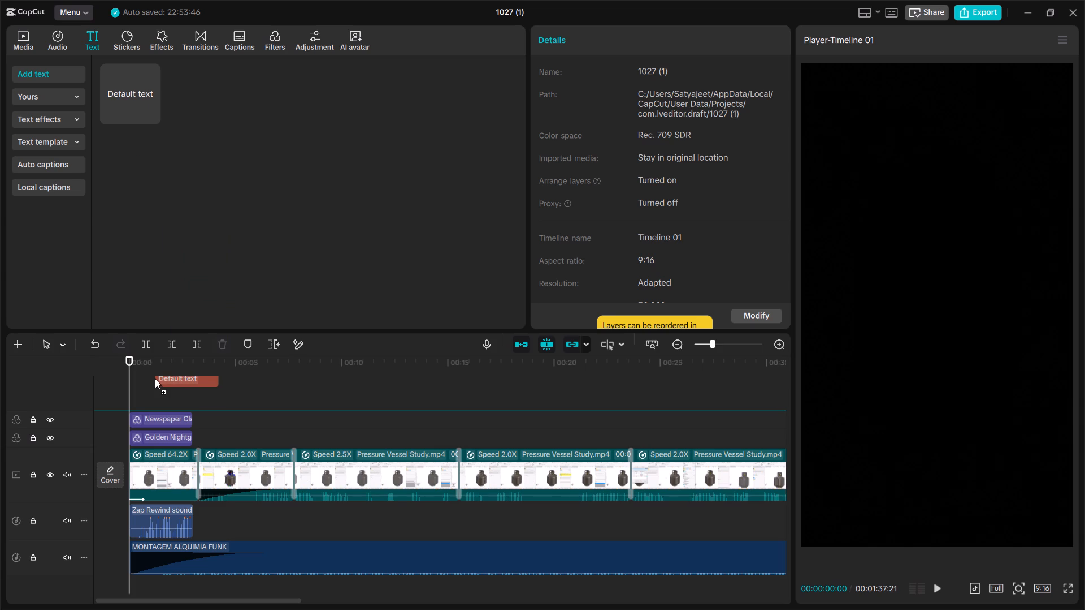
left_click_drag(155, 378, 118, 402)
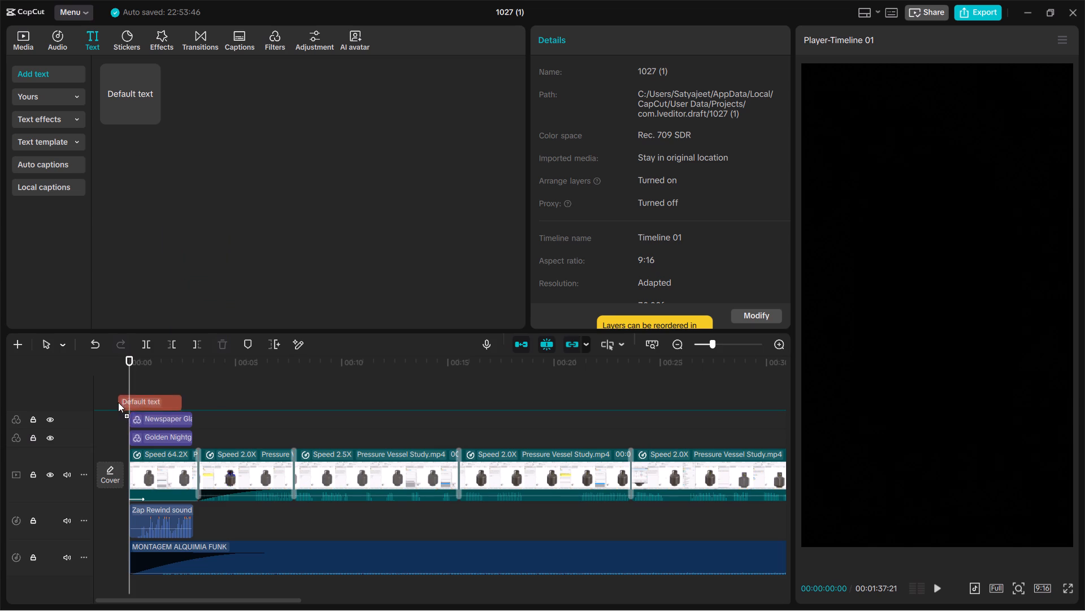
left_click_drag(118, 402, 125, 399)
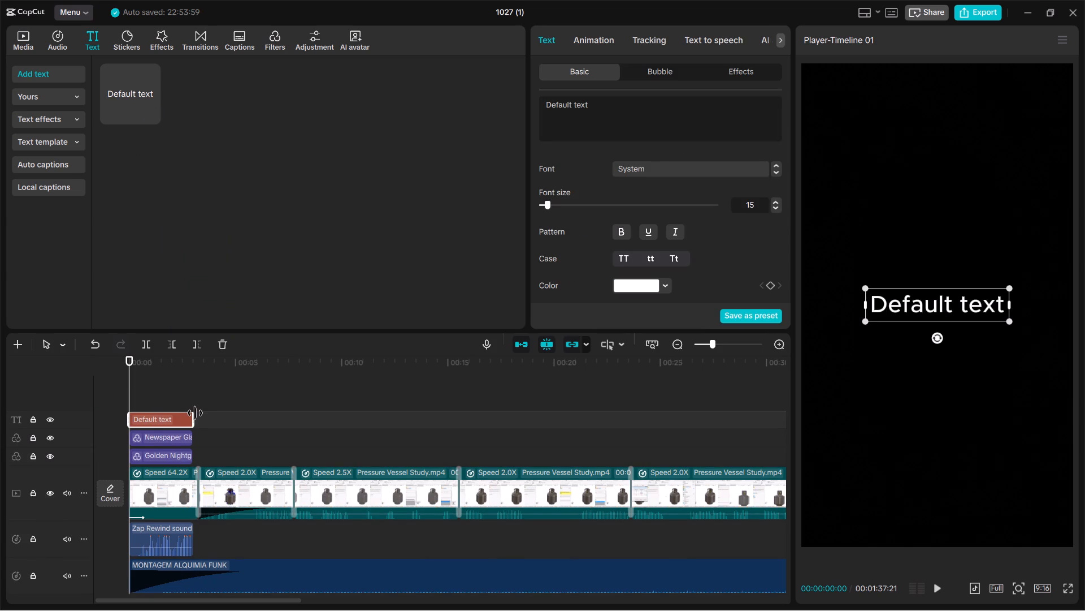
left_click_drag(194, 415, 151, 419)
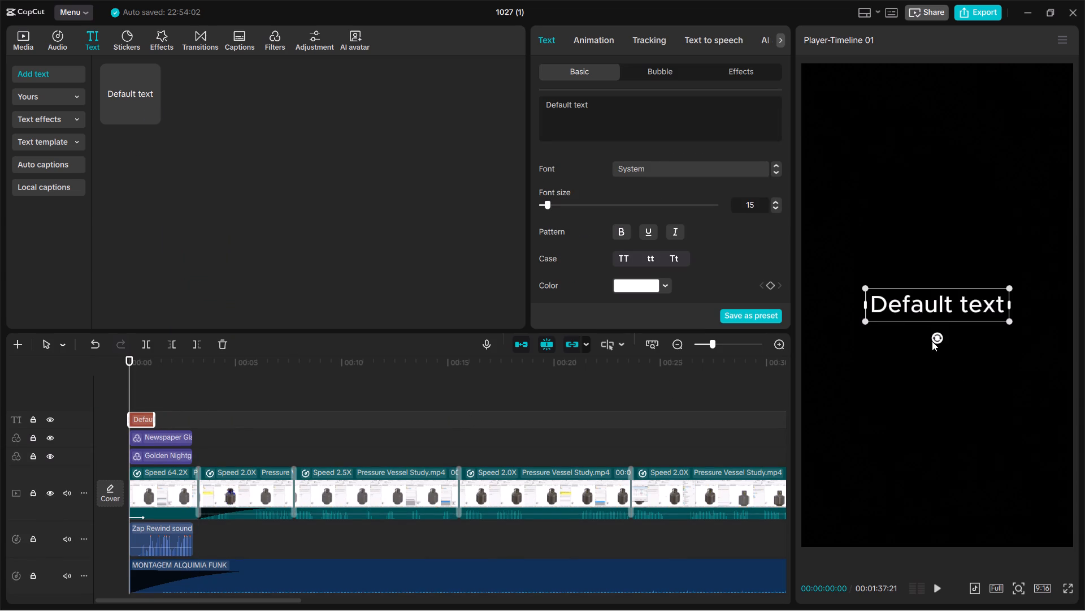
Rotate the opening text 90° to match the rotated video.
left_click_drag(932, 341, 880, 304)
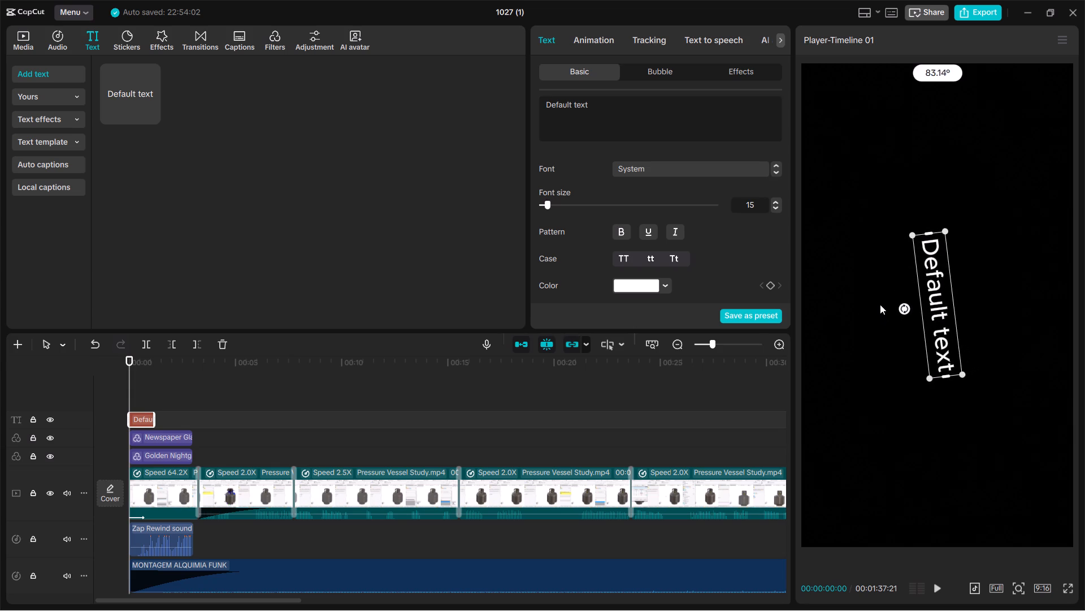
left_click_drag(880, 304, 880, 300)
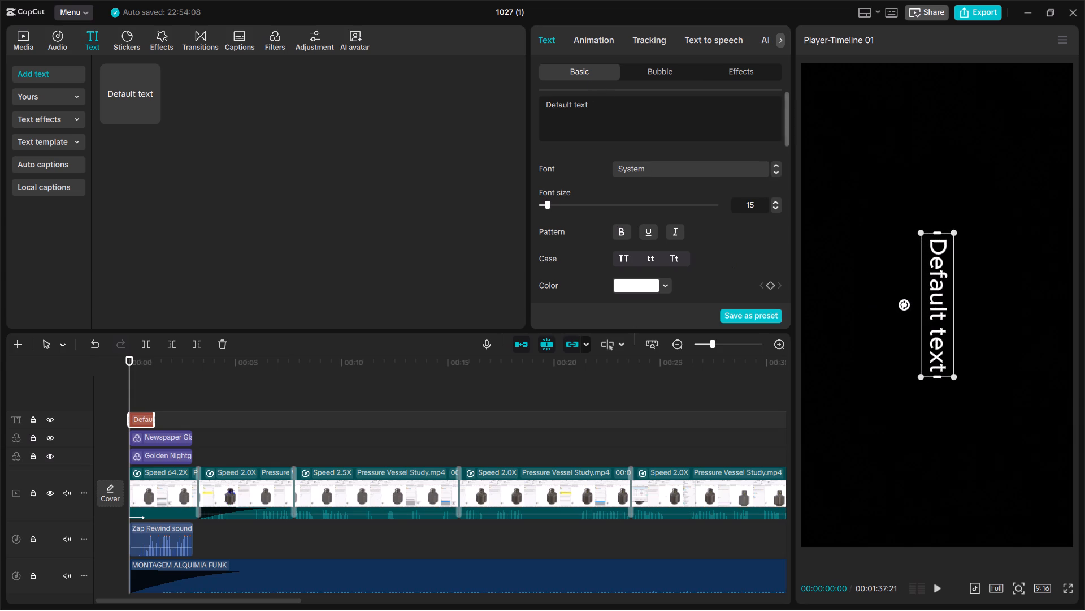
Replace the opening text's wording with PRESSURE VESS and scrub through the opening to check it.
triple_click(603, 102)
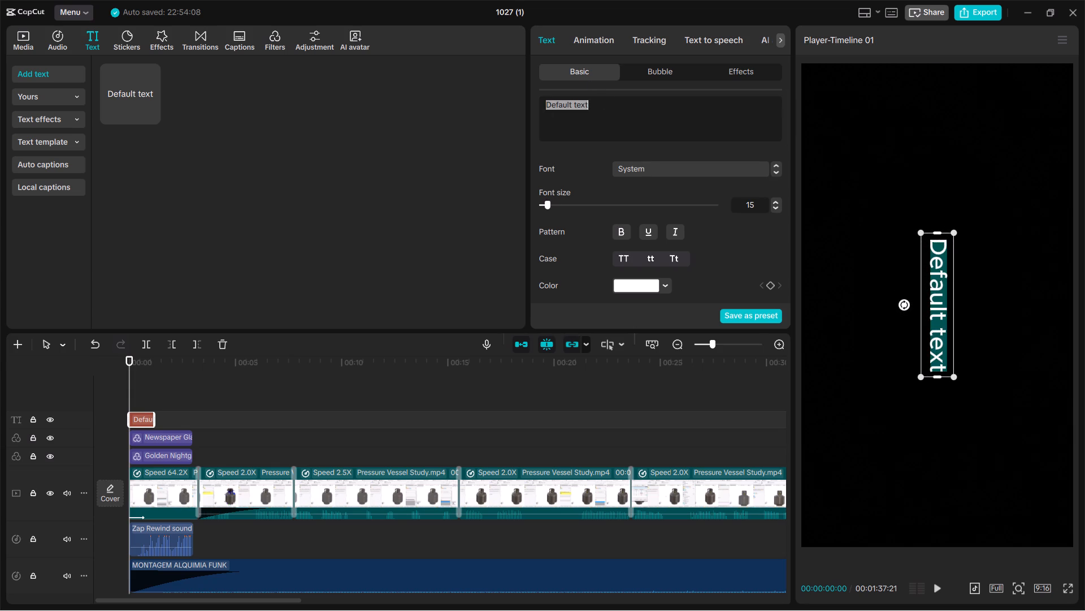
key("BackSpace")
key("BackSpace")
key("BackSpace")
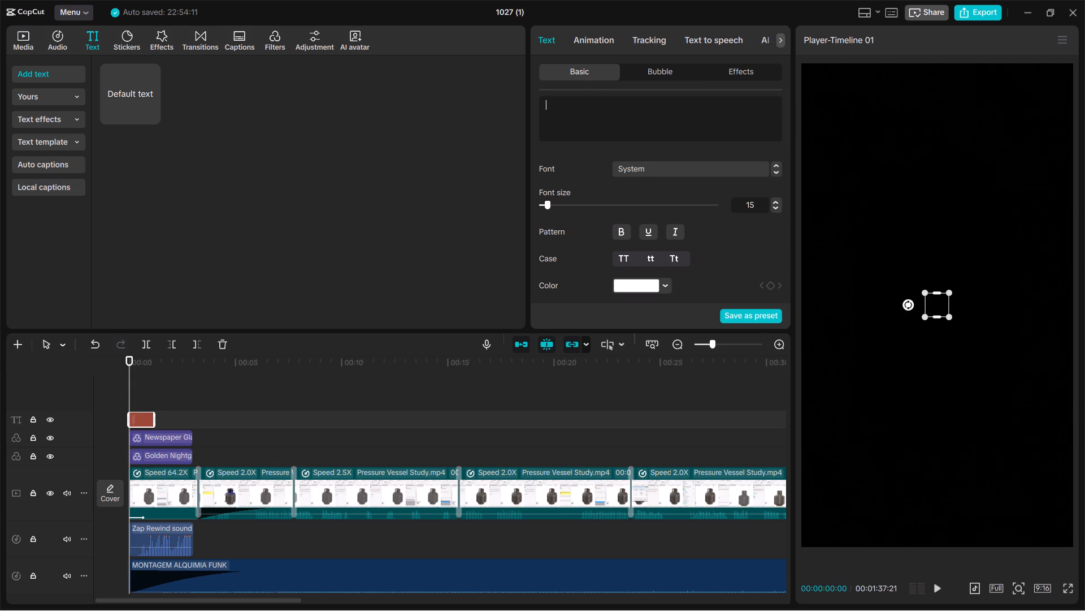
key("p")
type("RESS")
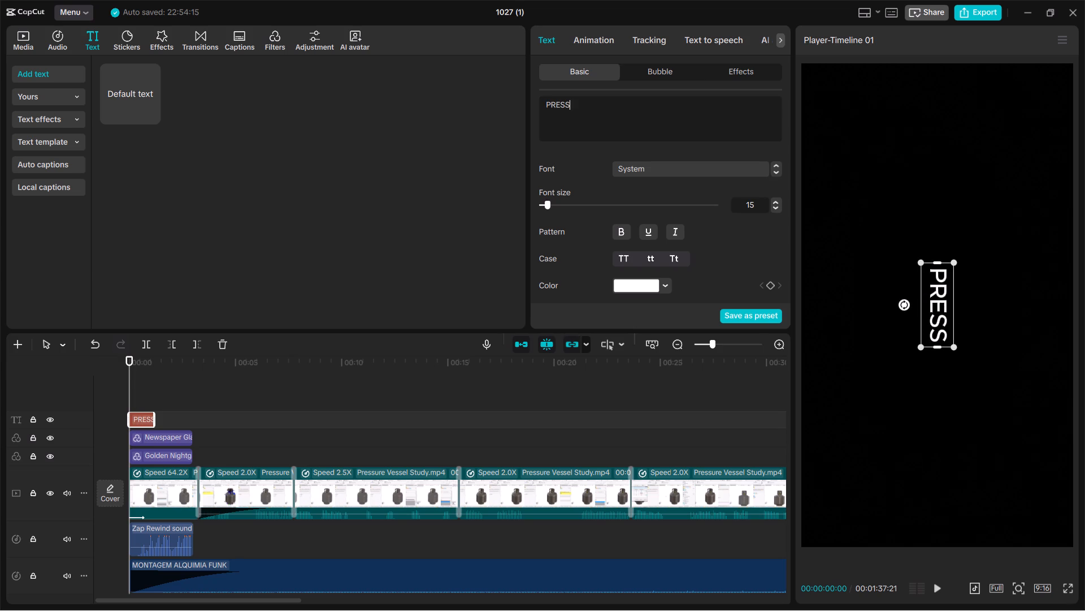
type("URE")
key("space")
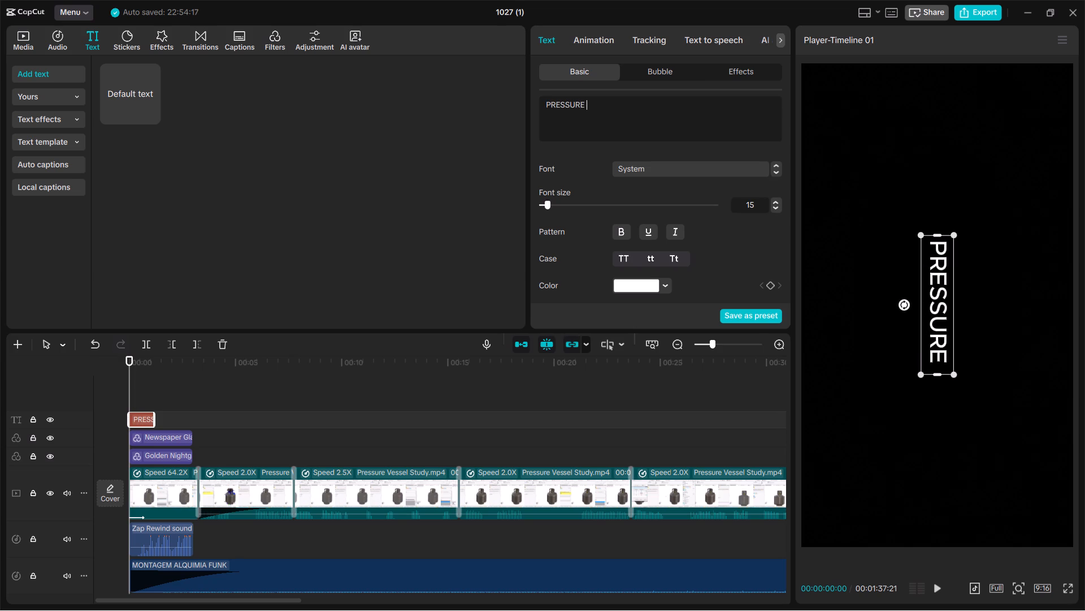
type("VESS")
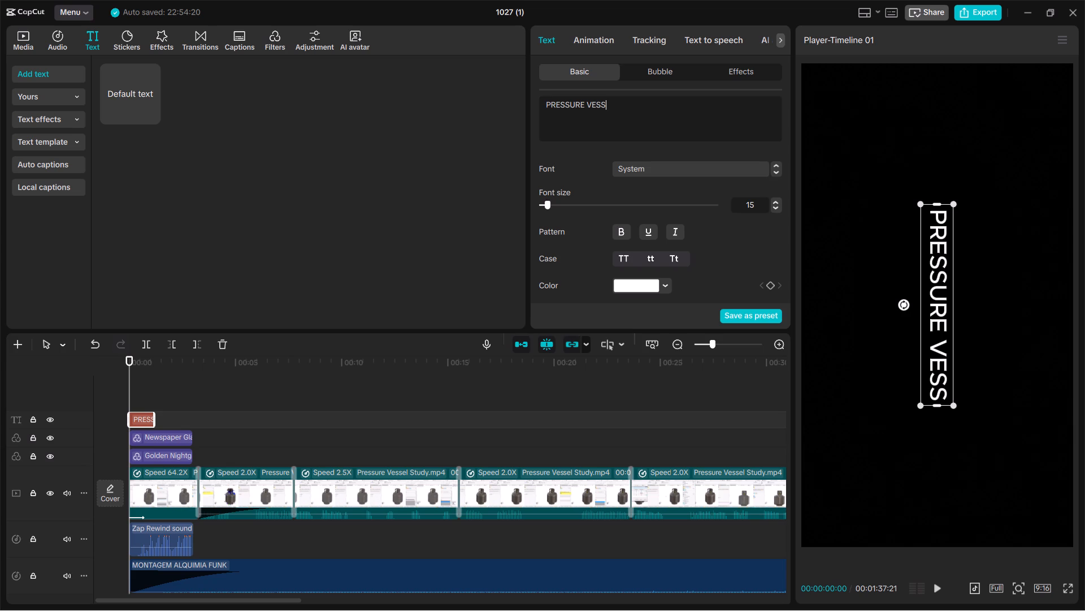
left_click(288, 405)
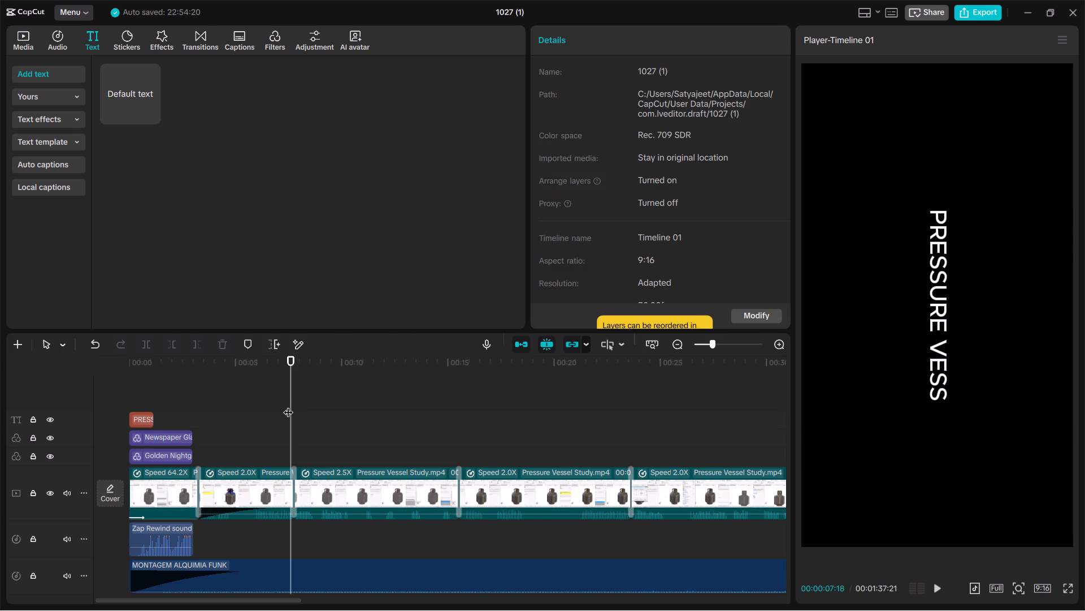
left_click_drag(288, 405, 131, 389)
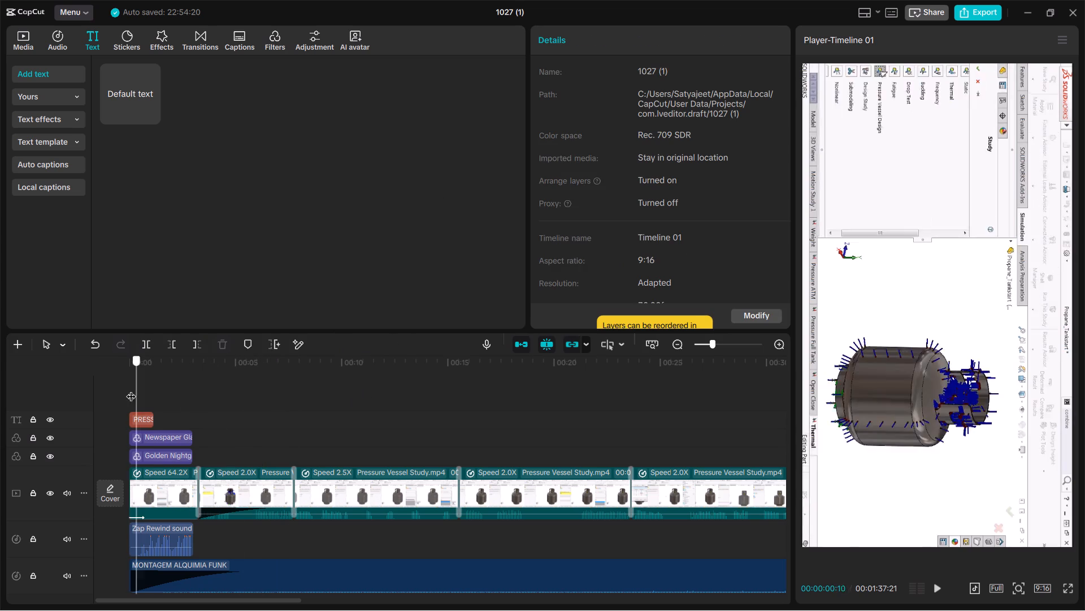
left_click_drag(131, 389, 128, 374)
Clear all the wording from the opening text clip, leaving it empty.
left_click(18, 42)
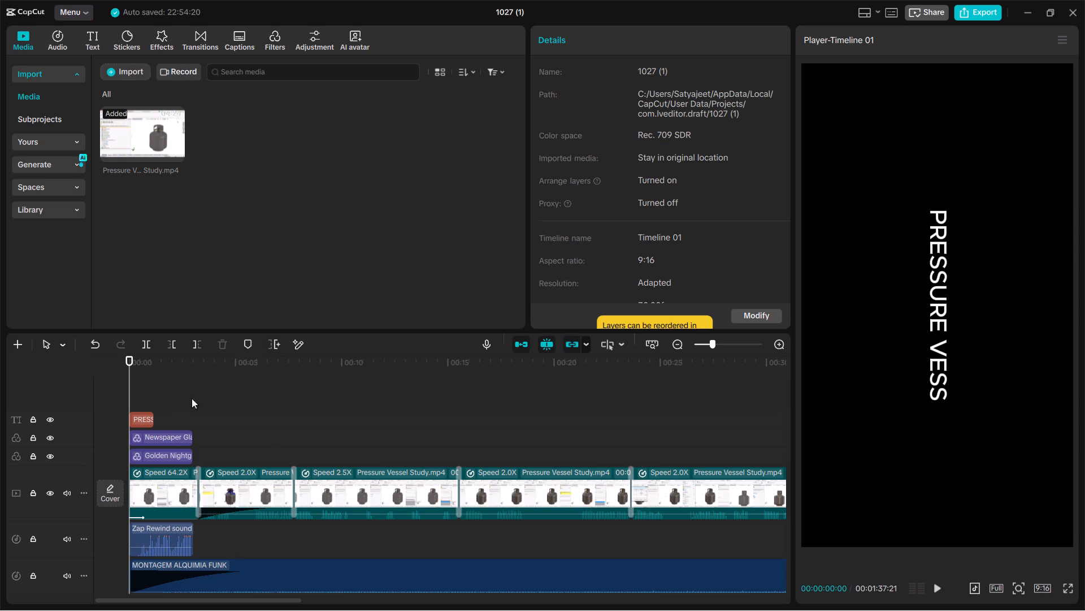
left_click(142, 423)
triple_click(641, 119)
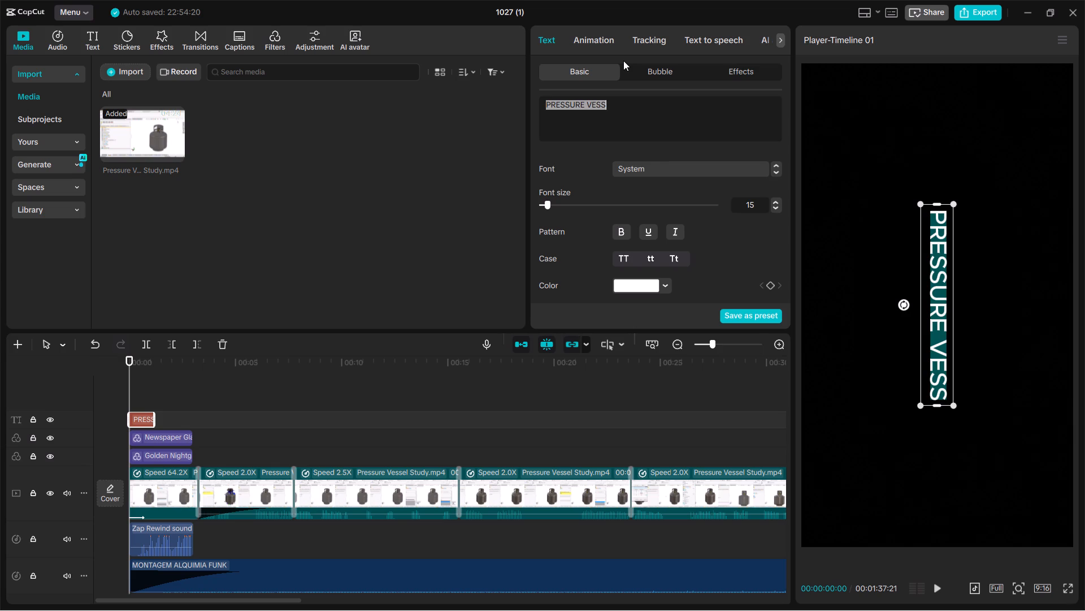
key("BackSpace")
key("BackSpace")
key("BackSpace")
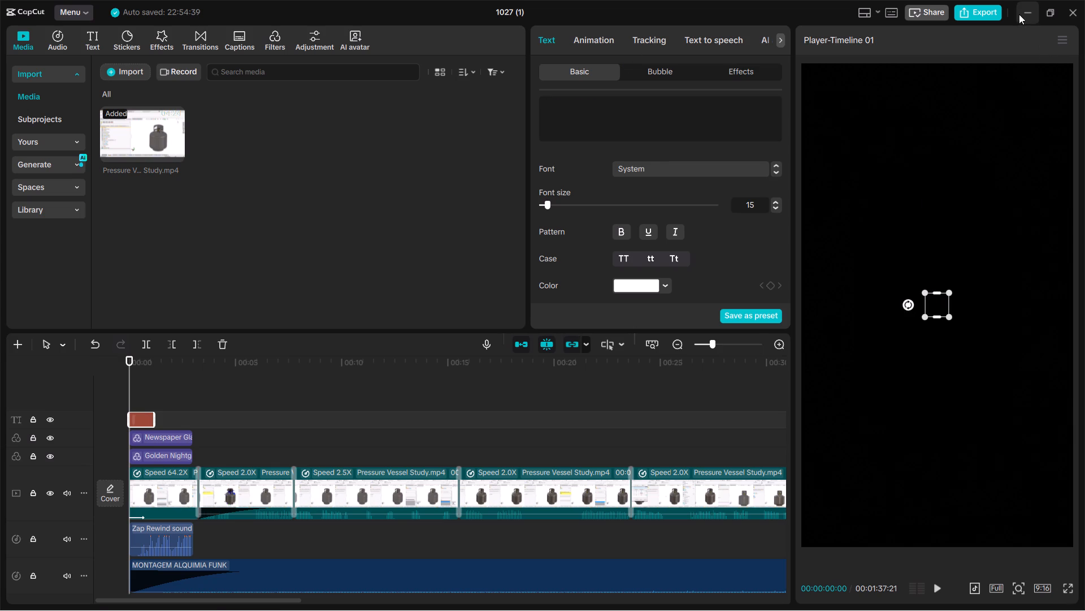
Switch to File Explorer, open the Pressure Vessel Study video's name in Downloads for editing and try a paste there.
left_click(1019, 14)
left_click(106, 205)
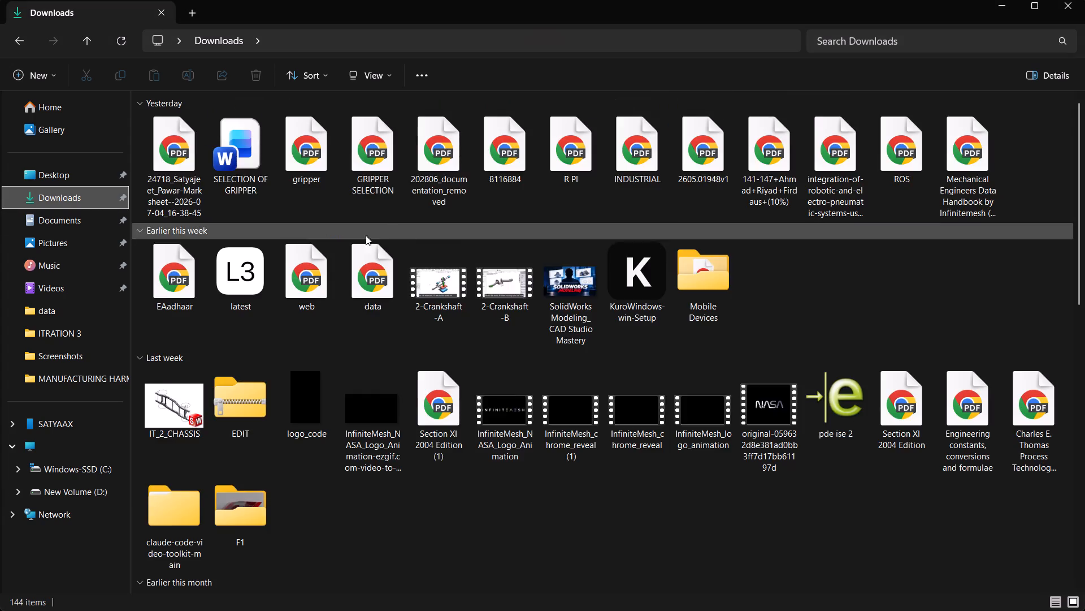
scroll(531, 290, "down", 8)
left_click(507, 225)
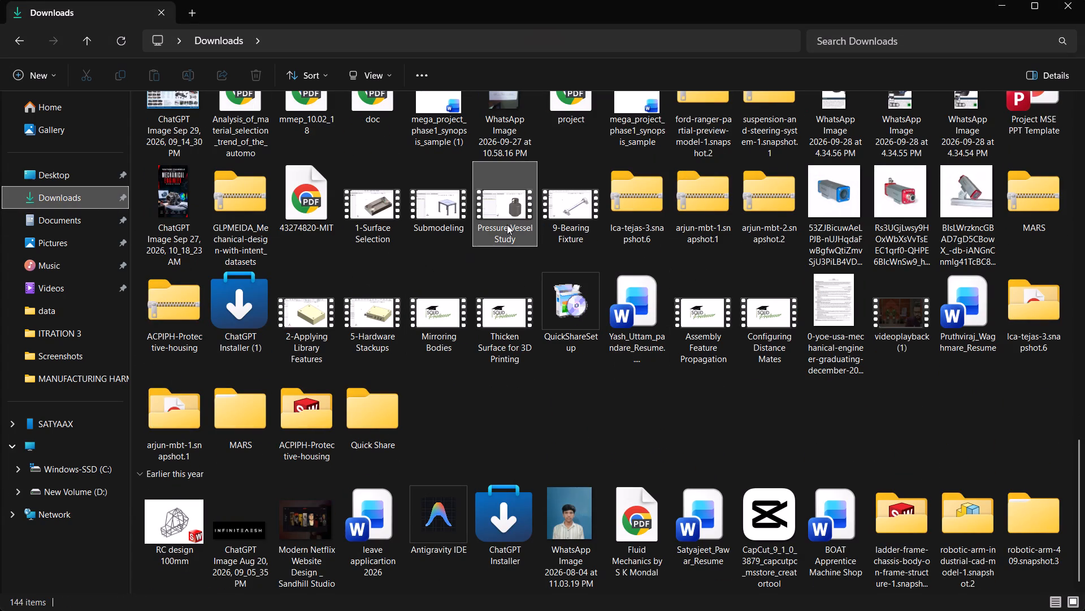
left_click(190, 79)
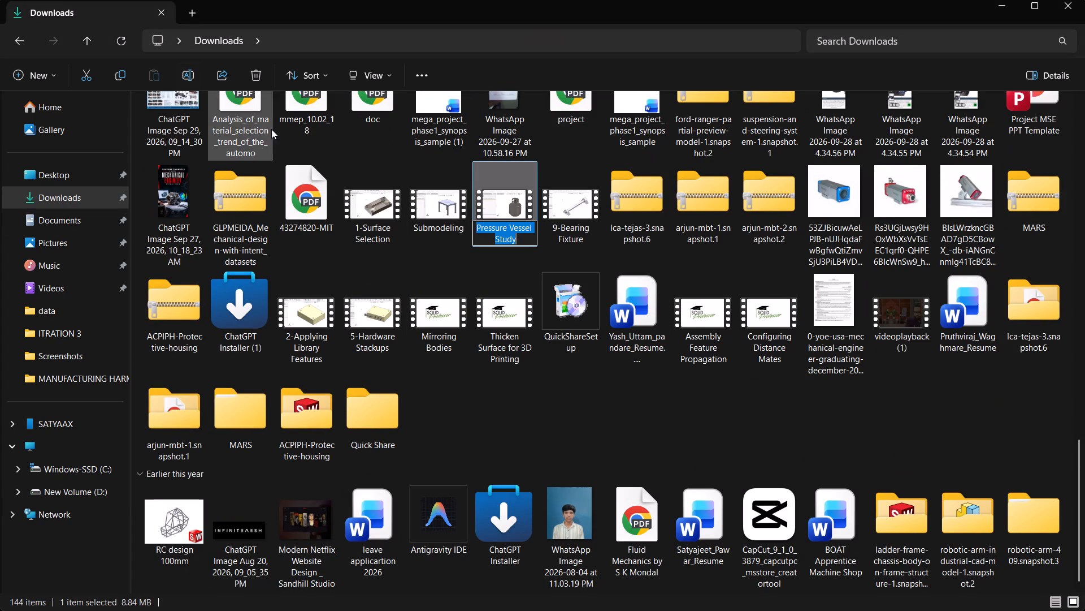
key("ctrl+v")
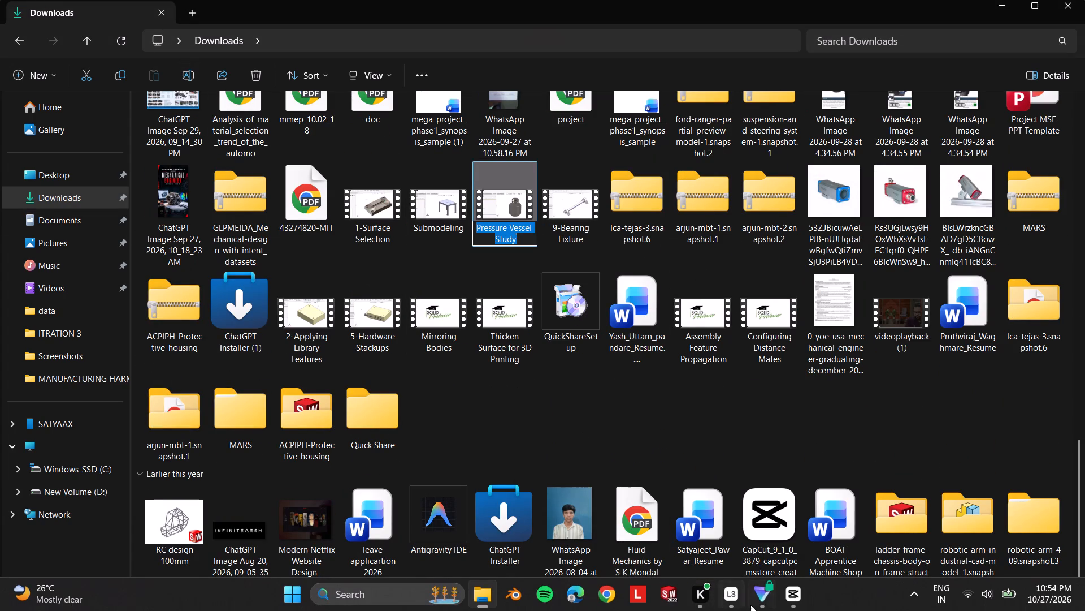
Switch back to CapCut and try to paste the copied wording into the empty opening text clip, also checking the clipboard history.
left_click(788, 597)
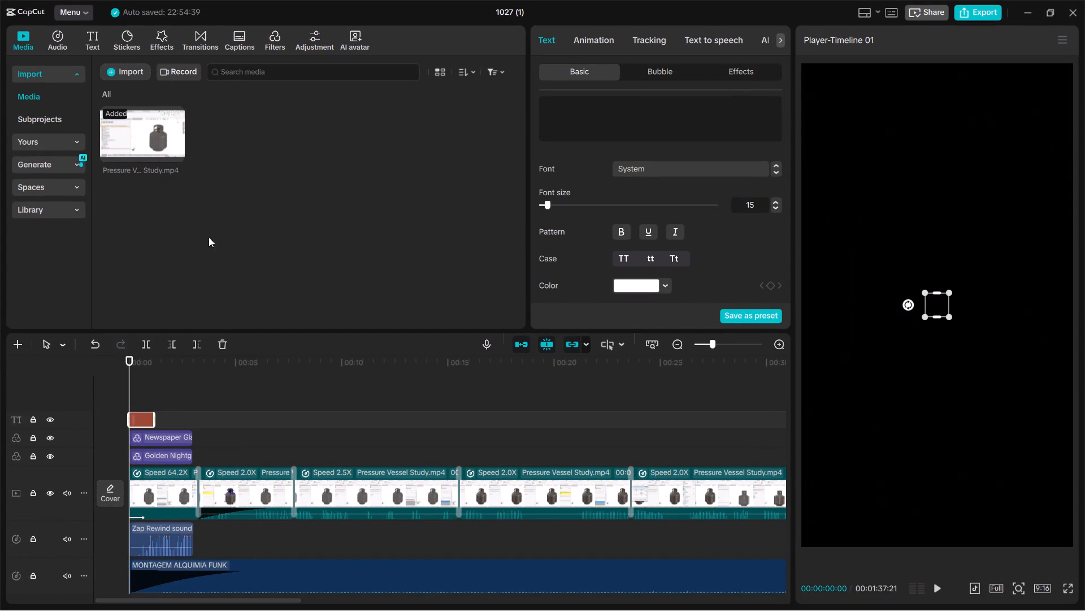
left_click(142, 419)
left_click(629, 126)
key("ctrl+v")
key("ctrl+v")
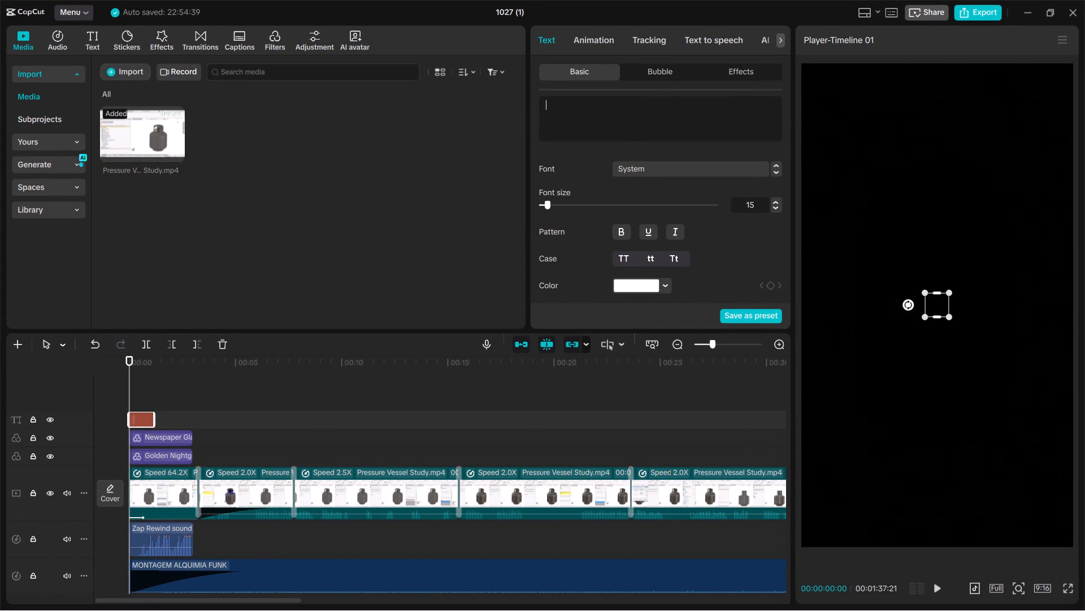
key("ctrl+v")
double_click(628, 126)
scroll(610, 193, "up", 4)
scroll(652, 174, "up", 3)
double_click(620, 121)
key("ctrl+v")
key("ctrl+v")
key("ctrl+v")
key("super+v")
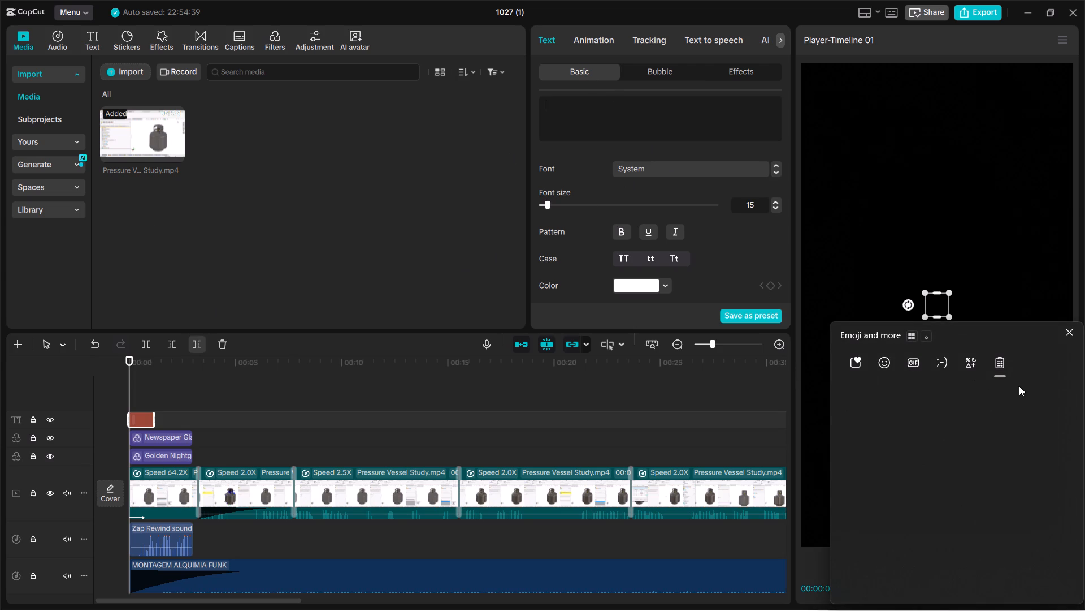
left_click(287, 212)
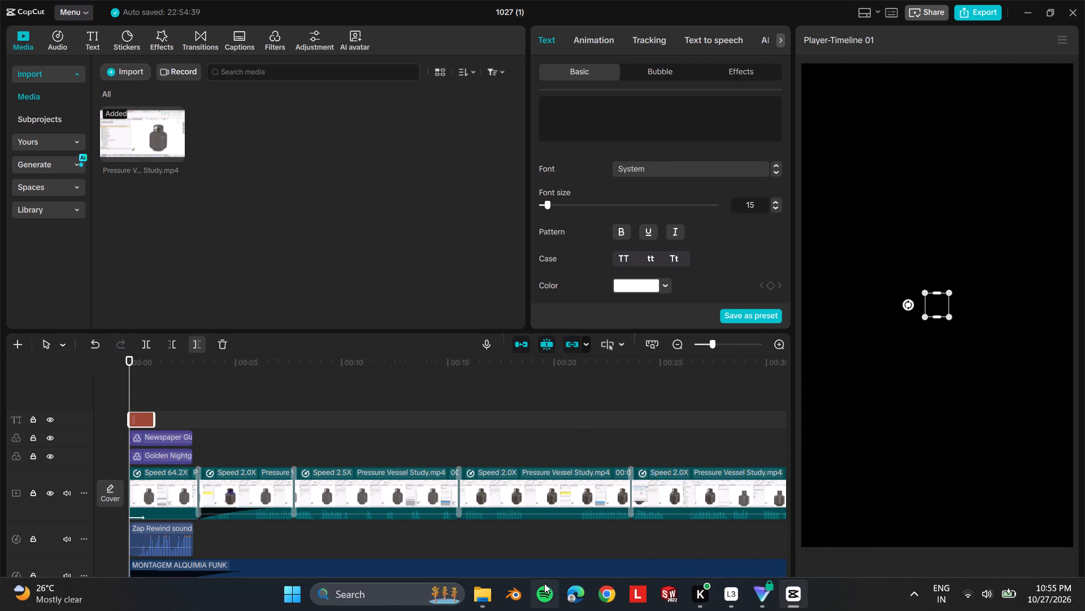
Copy the Pressure Vessel Study video's name from Downloads in File Explorer and paste it into the opening text in CapCut.
left_click(484, 602)
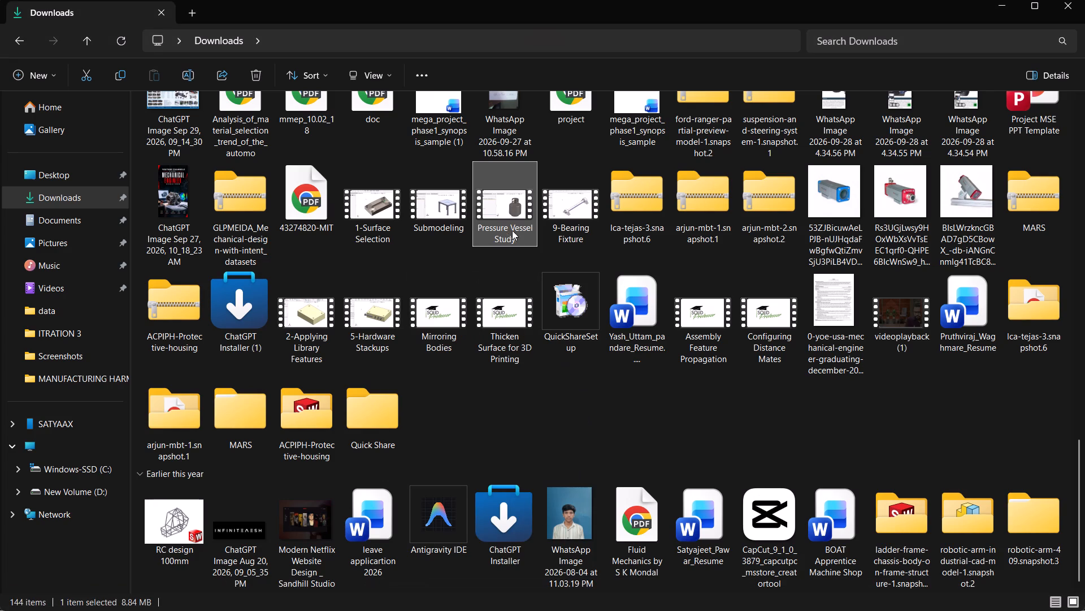
left_click(511, 227)
left_click(192, 75)
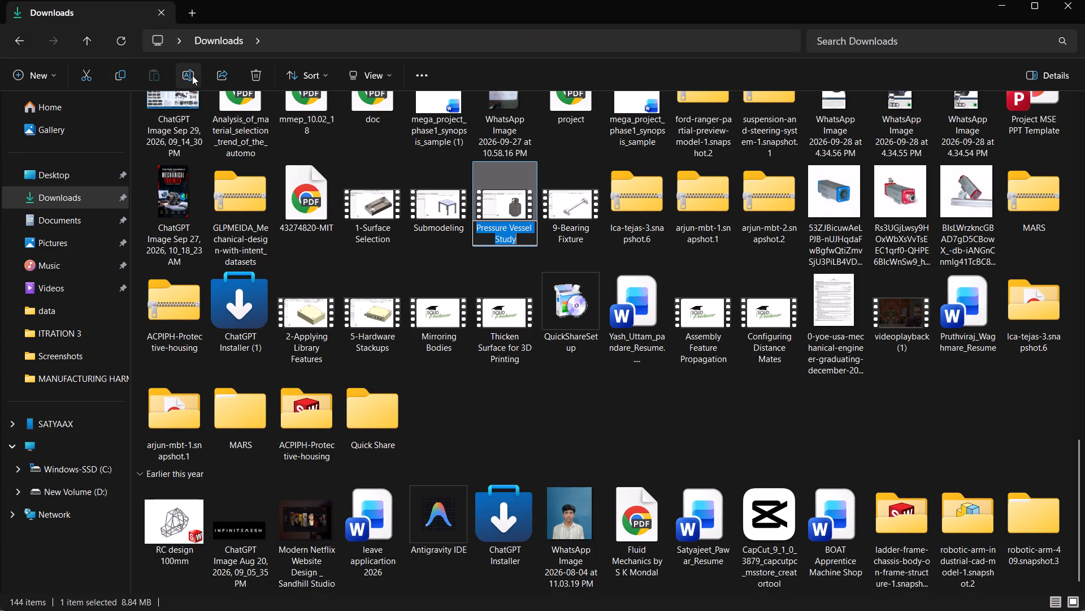
key("ctrl+c")
key("ctrl+c")
key("ctrl+c")
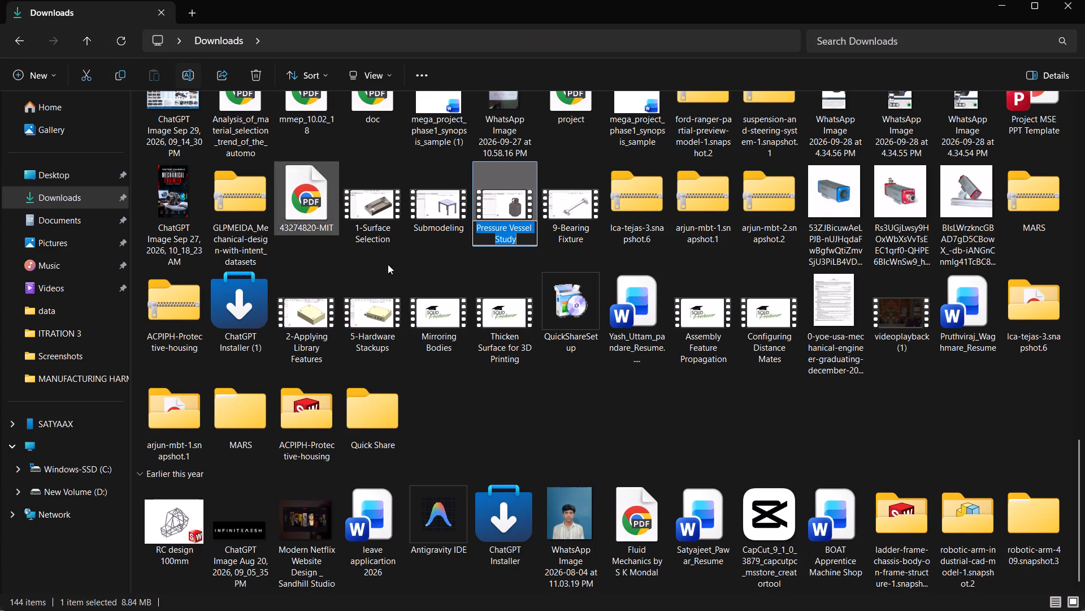
left_click(787, 606)
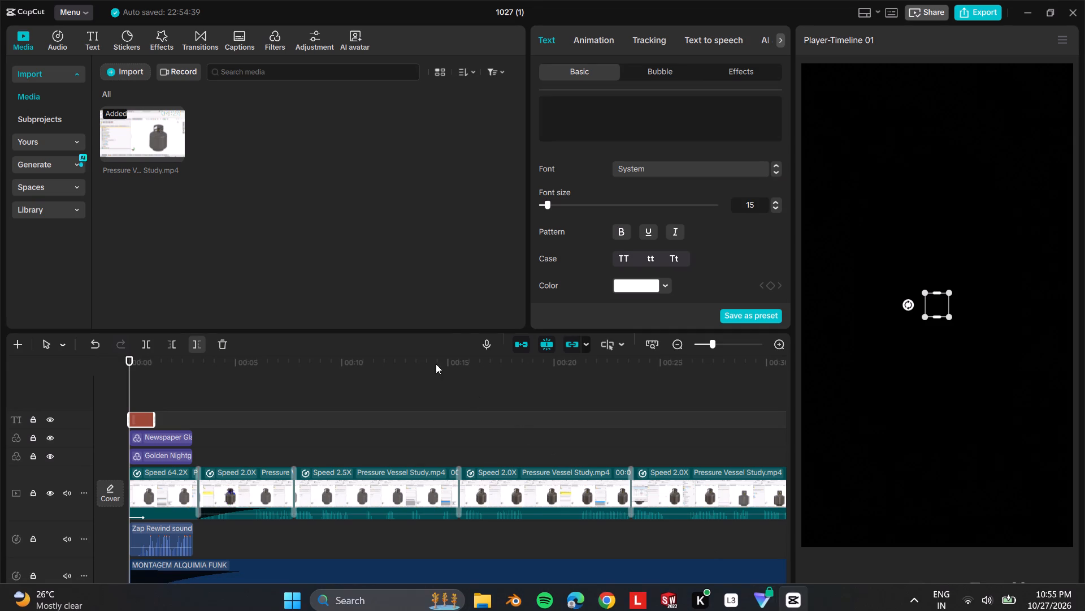
key("ctrl+v")
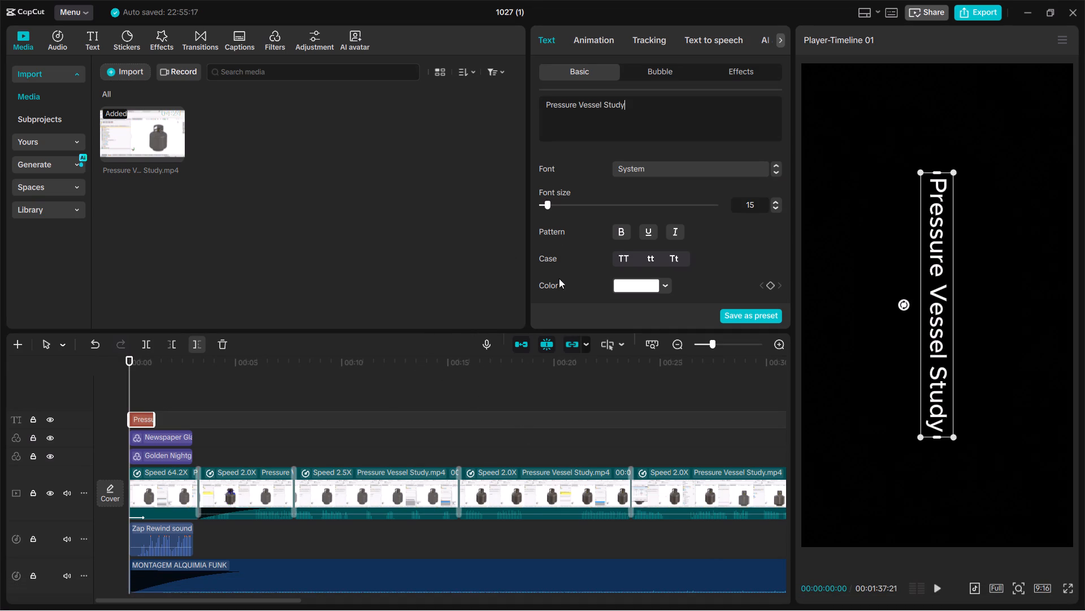
Change the opening text's case to all capitals.
scroll(684, 224, "up", 2)
left_click(623, 259)
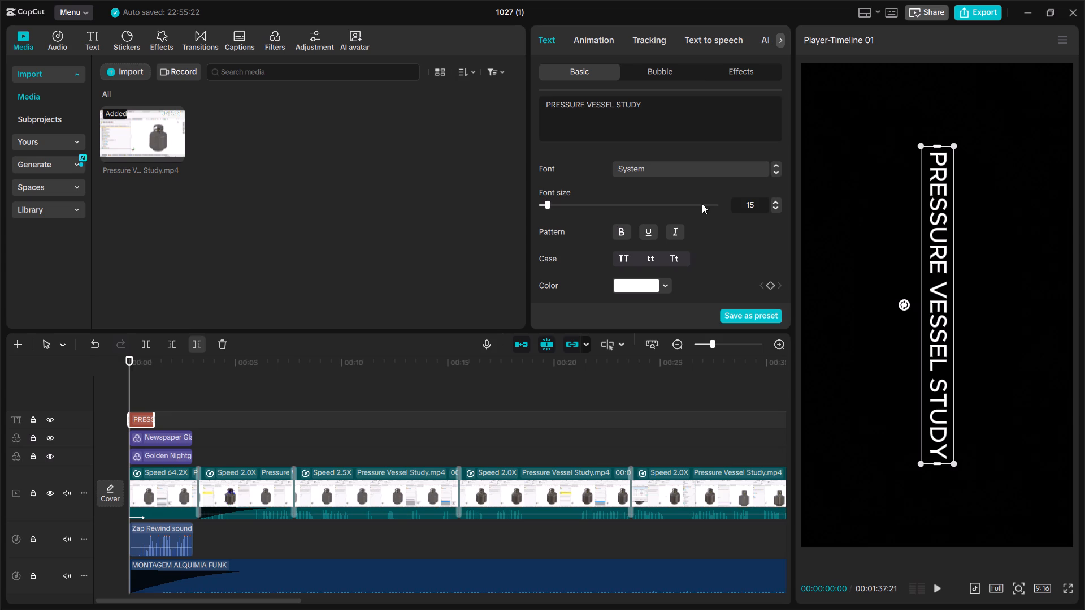
Browse the available fonts, including the new ones, and set the opening text's font to Rubik.
left_click(664, 172)
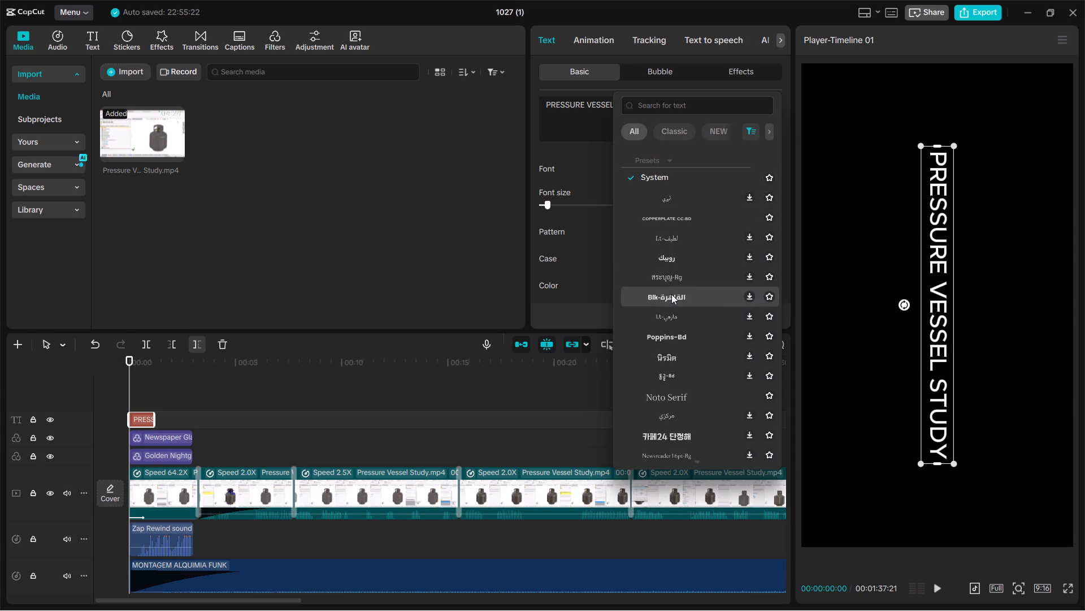
scroll(678, 380, "down", 3)
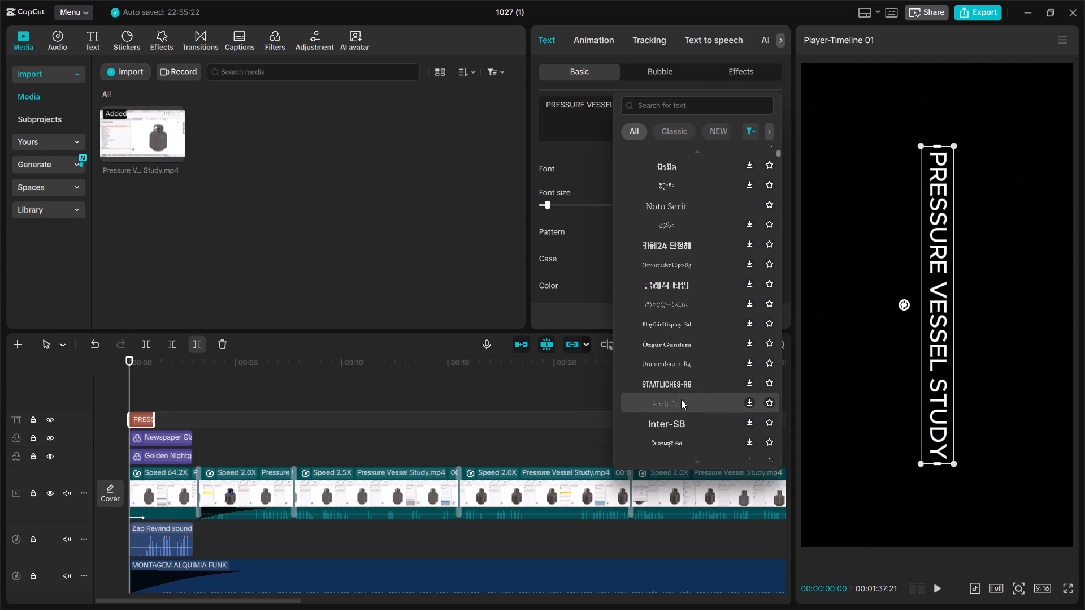
scroll(688, 208, "up", 9)
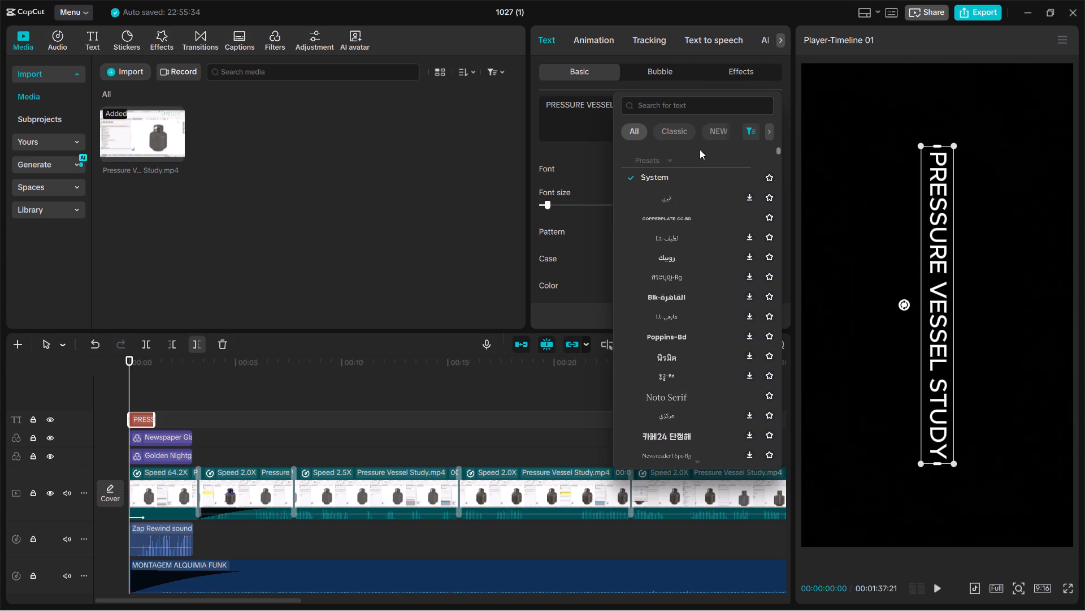
left_click(715, 137)
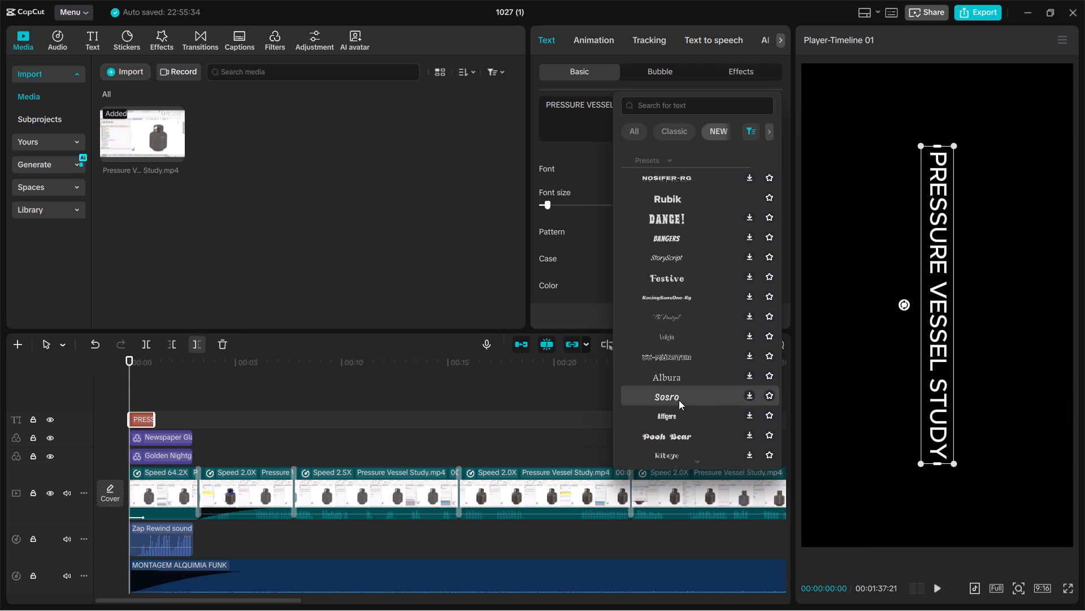
scroll(701, 424, "down", 2)
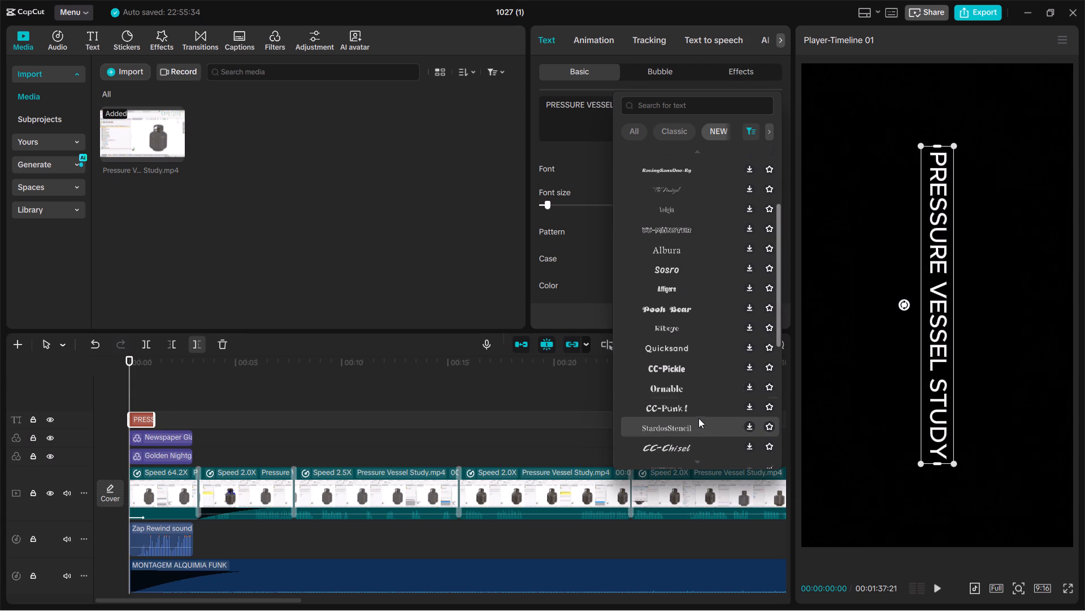
scroll(693, 346, "up", 7)
left_click(688, 205)
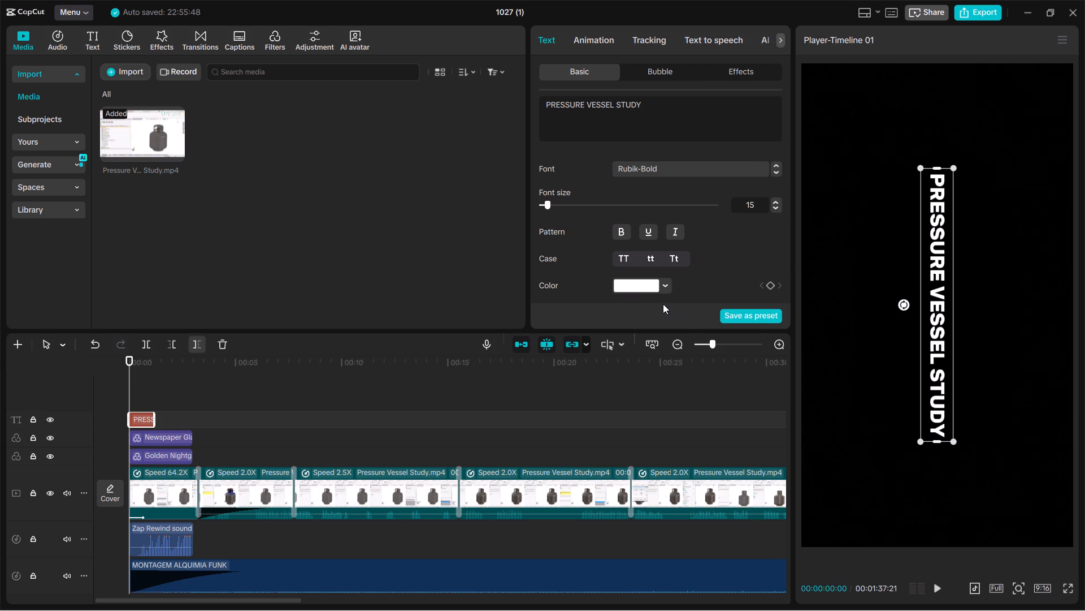
Colour only the word VESSEL in the opening text red (FF0303).
left_click(645, 287)
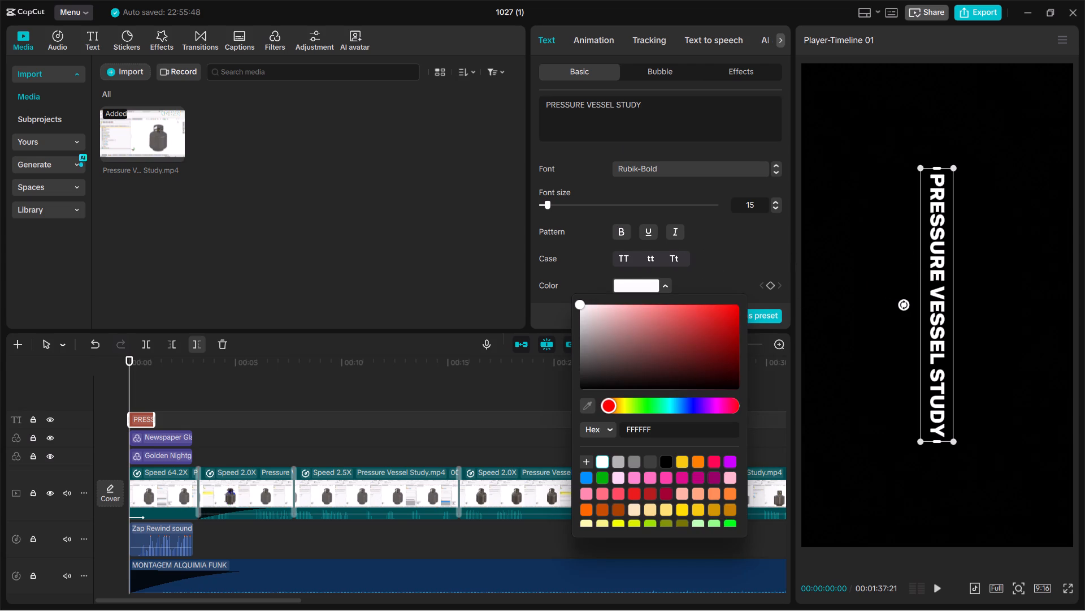
left_click_drag(586, 106, 613, 110)
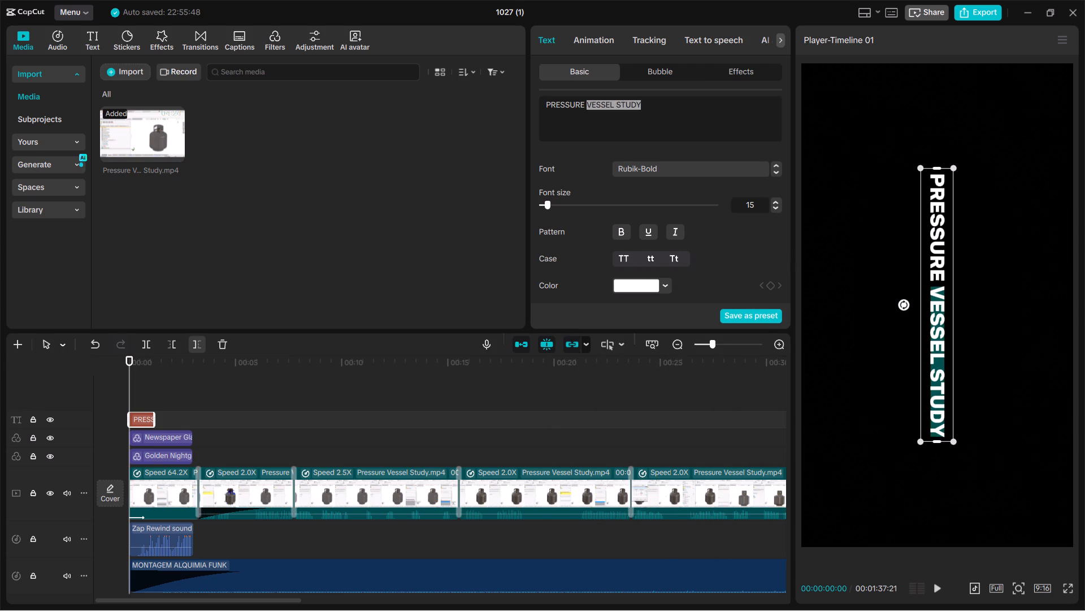
left_click_drag(613, 110, 615, 110)
left_click_drag(615, 110, 613, 107)
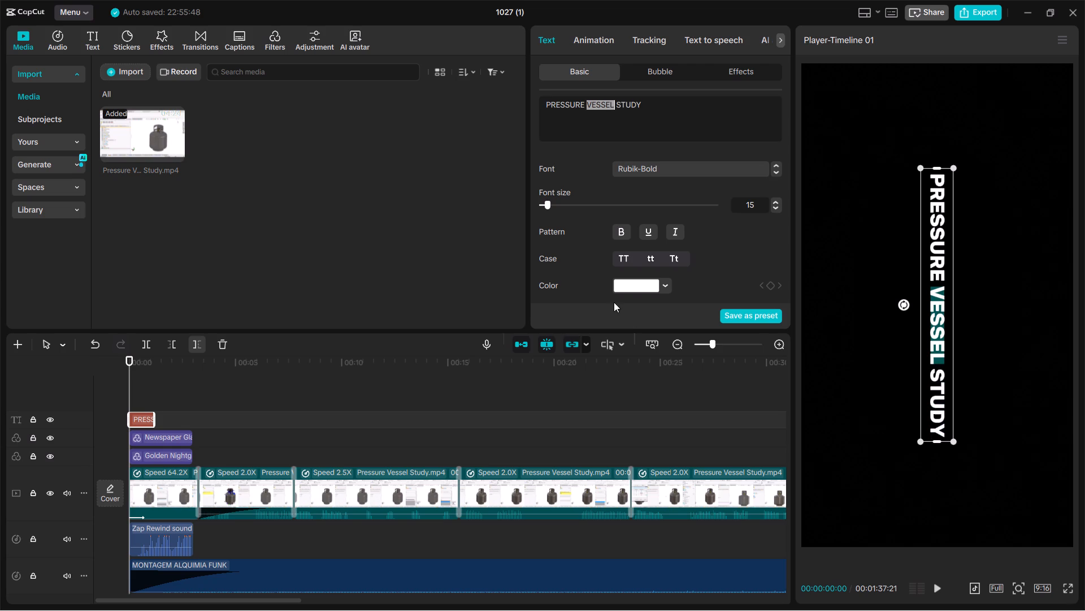
left_click(641, 286)
left_click_drag(660, 329, 737, 290)
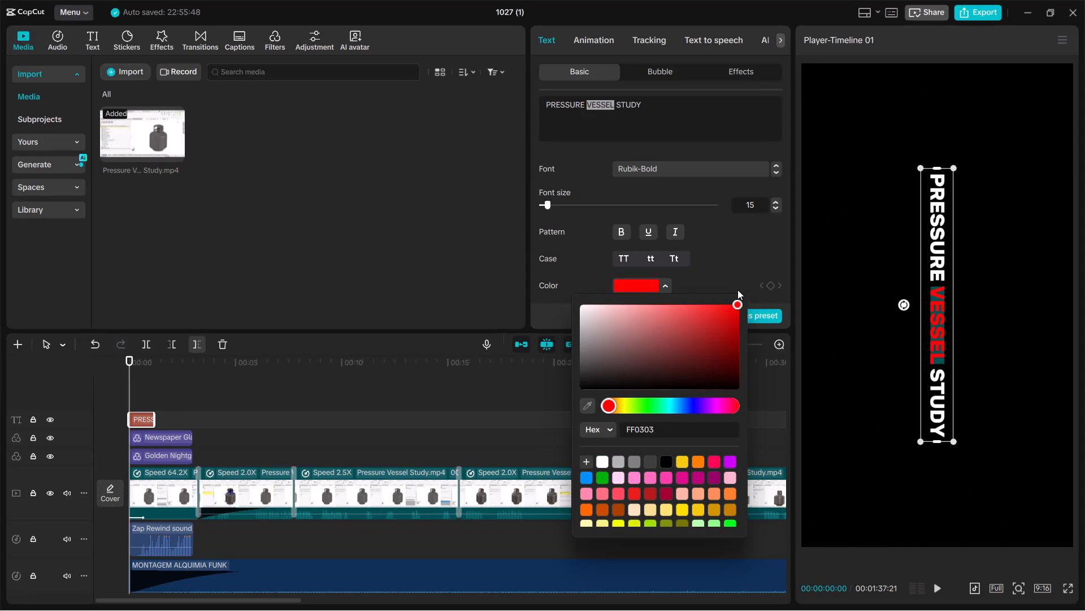
left_click_drag(737, 290, 737, 289)
left_click(627, 123)
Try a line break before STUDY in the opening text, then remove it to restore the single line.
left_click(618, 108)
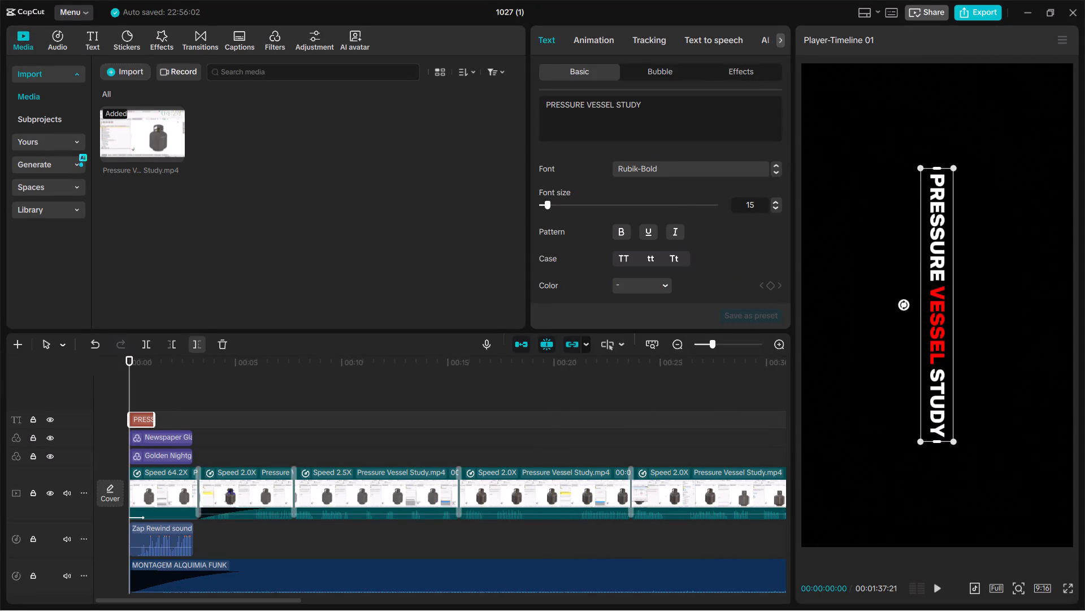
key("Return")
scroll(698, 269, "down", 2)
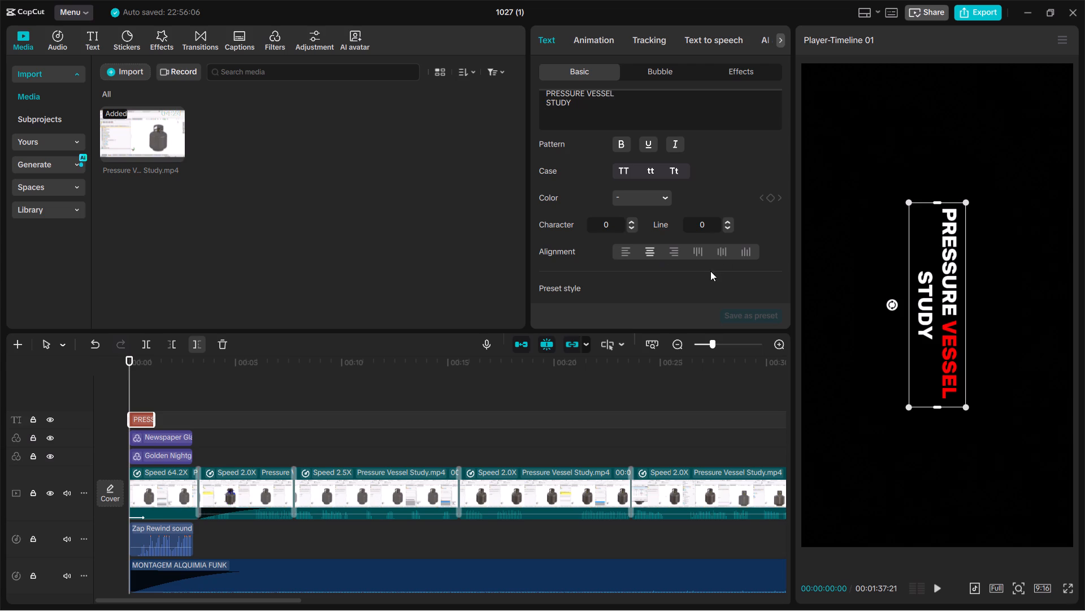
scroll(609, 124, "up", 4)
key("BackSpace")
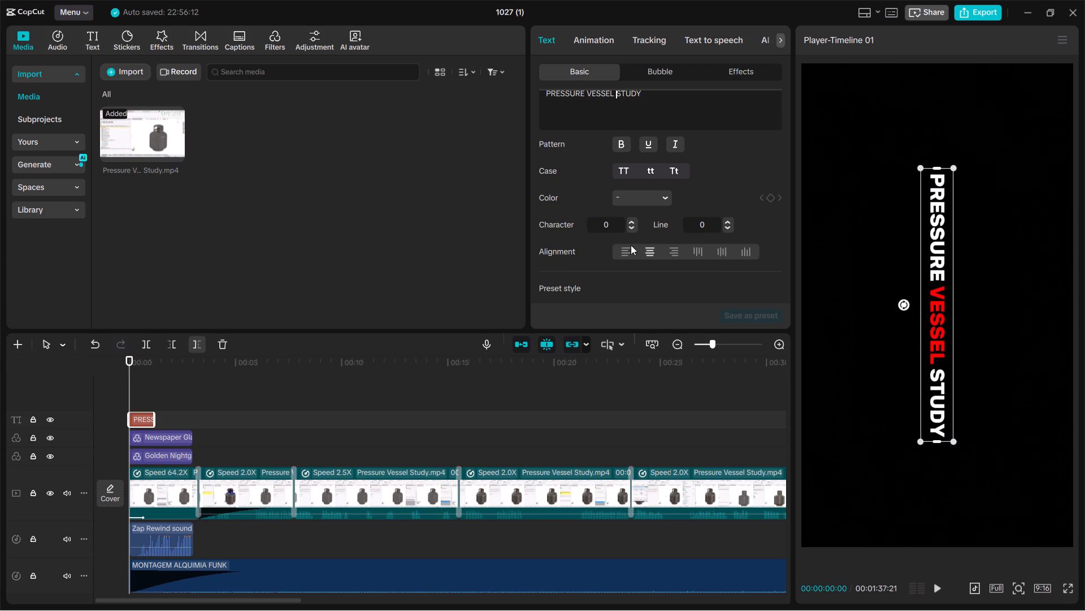
Set the opening text's character spacing to 3.
left_click(632, 222)
left_click(632, 222)
left_click(632, 222)
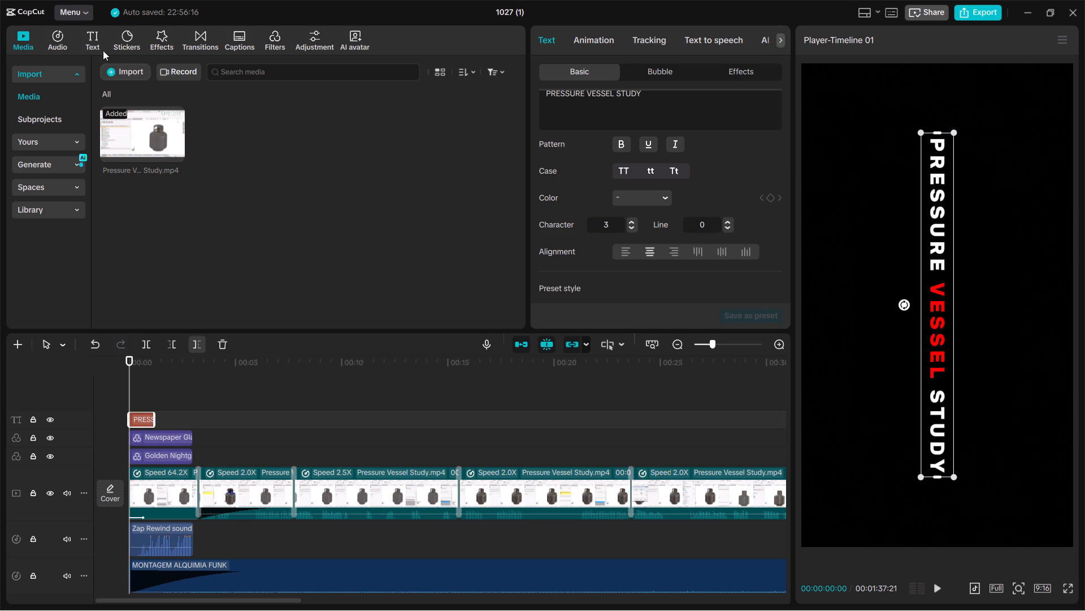
Apply the Shrink Punch exit animation to the opening text and play the opening from the start to check it.
left_click(591, 40)
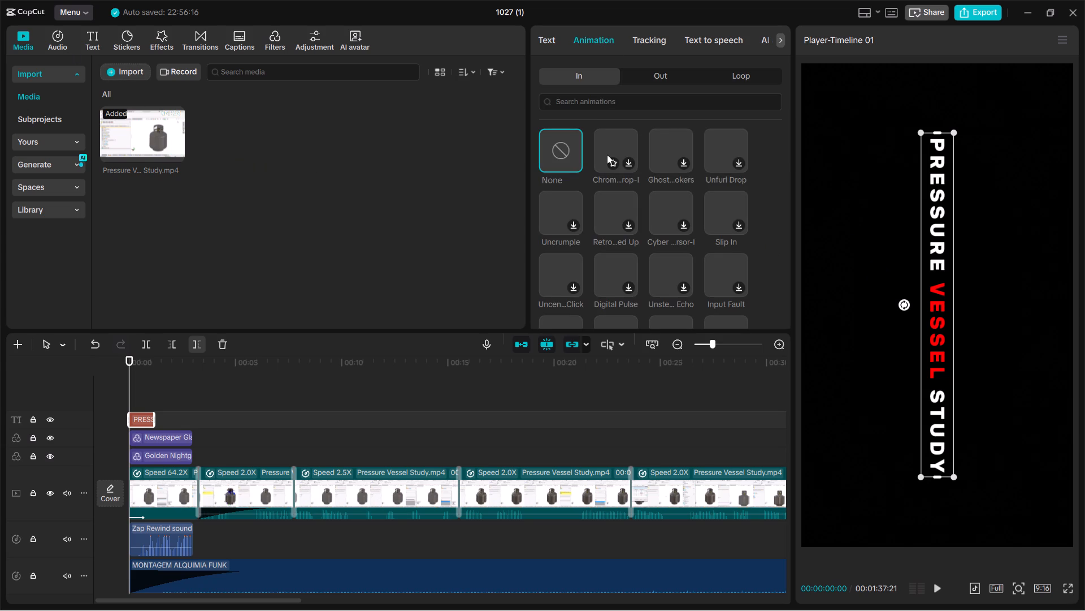
left_click(644, 76)
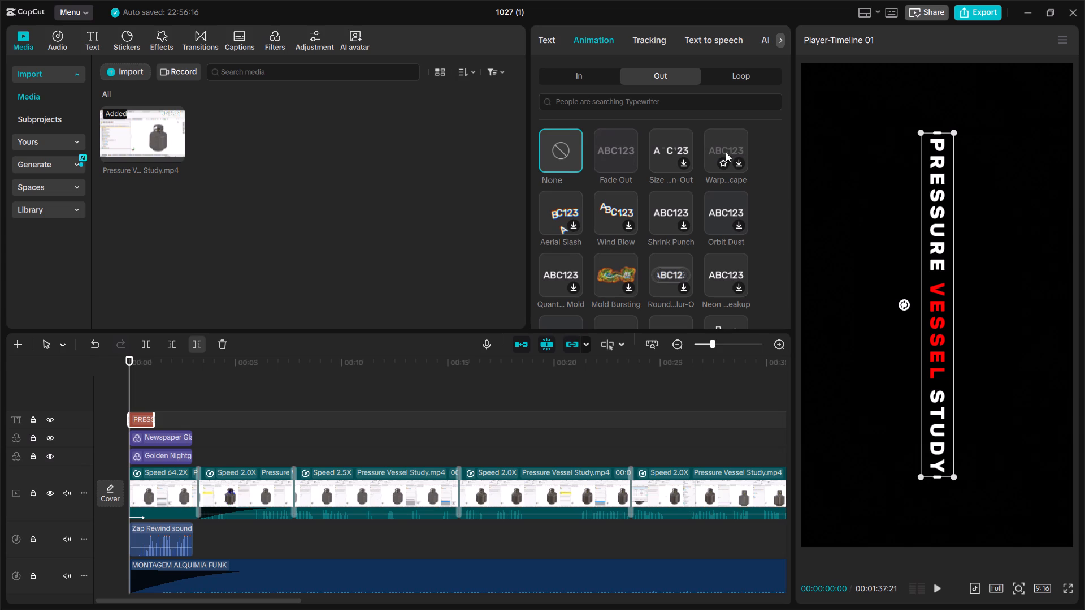
left_click(657, 203)
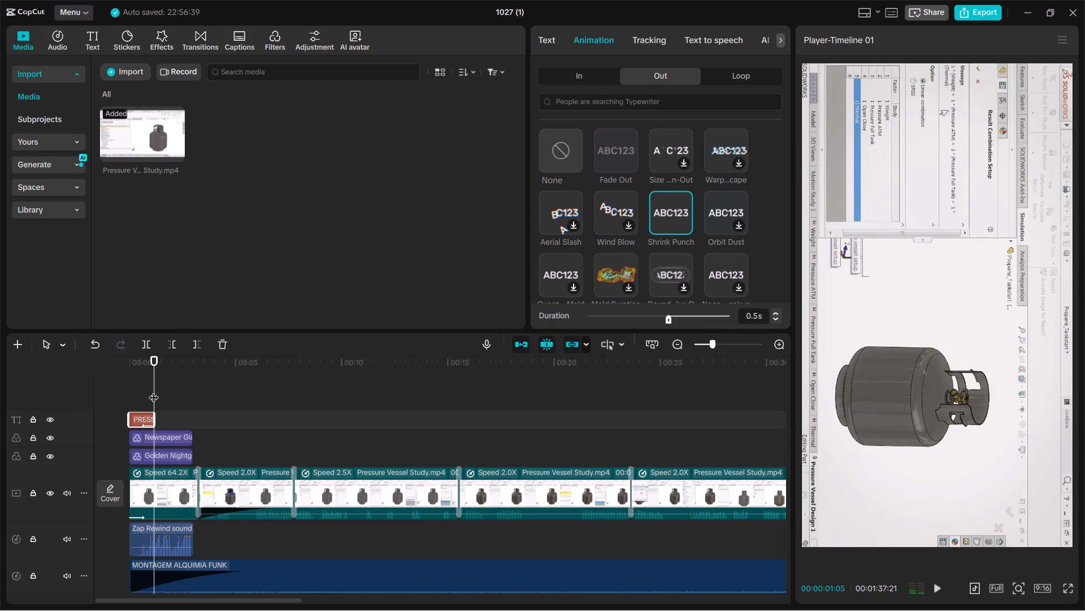
left_click_drag(154, 390, 74, 402)
key("space")
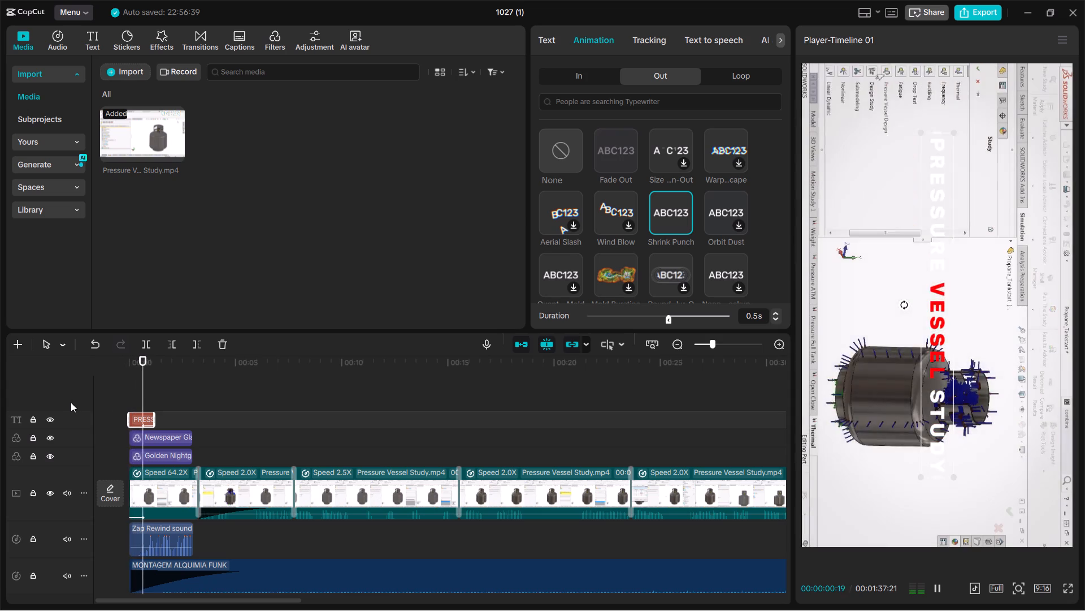
key("space")
key("space")
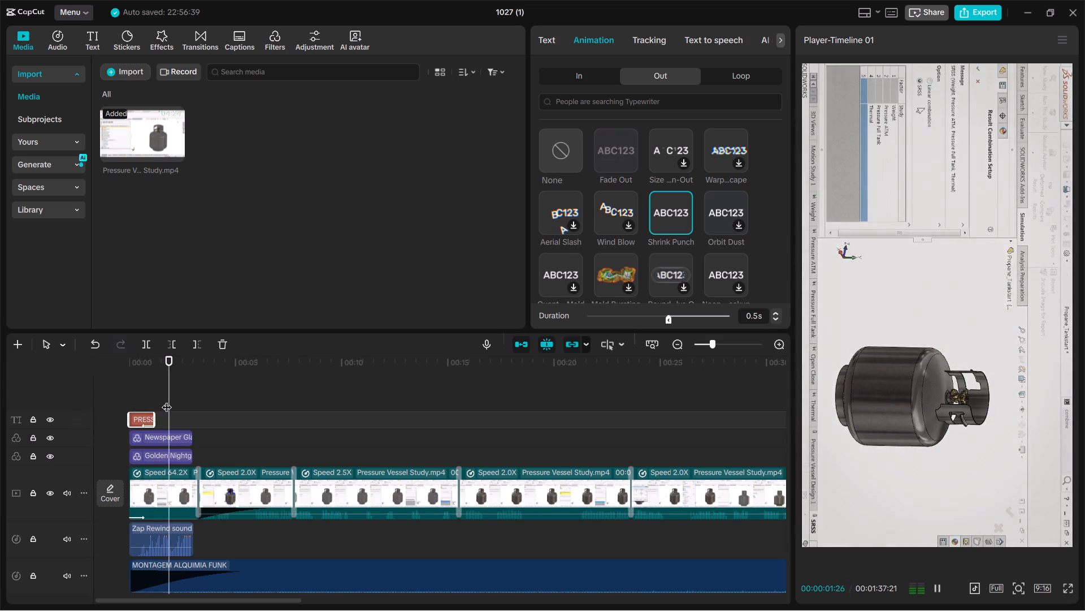
Replay the opening while trying a longer opening text clip, and finally trim the text clip to about 1 second.
left_click_drag(176, 398, 78, 427)
key("space")
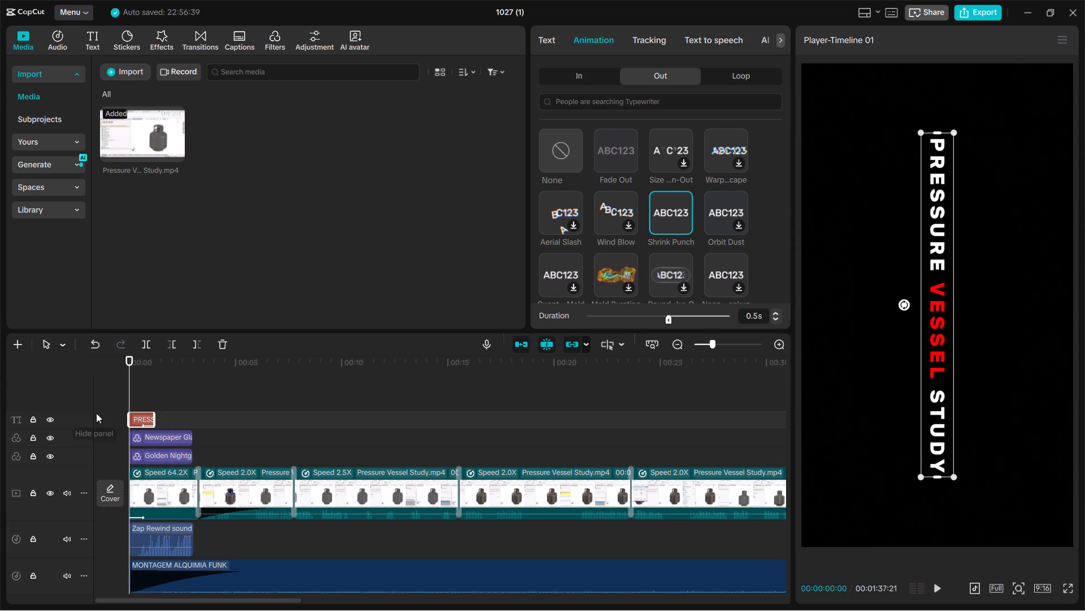
key("space")
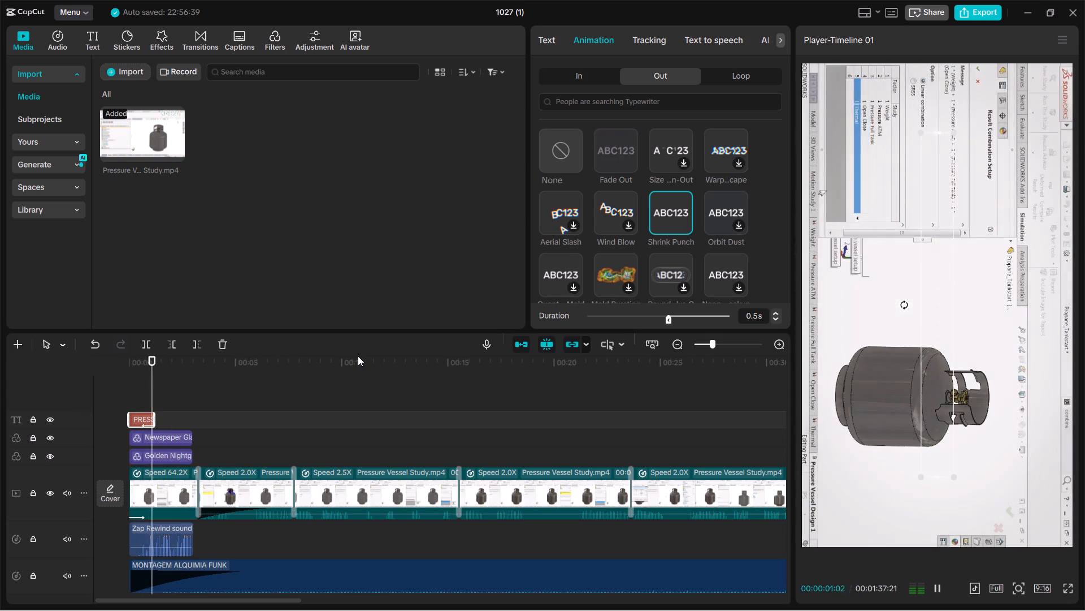
key("space")
left_click_drag(152, 419, 163, 419)
left_click_drag(166, 398, 106, 418)
key("space")
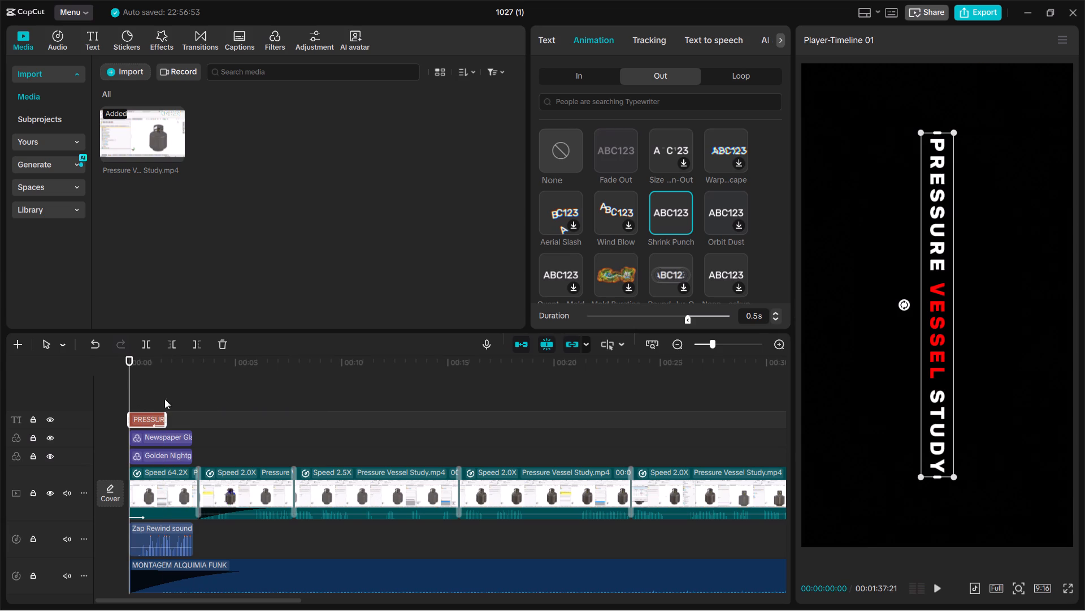
key("space")
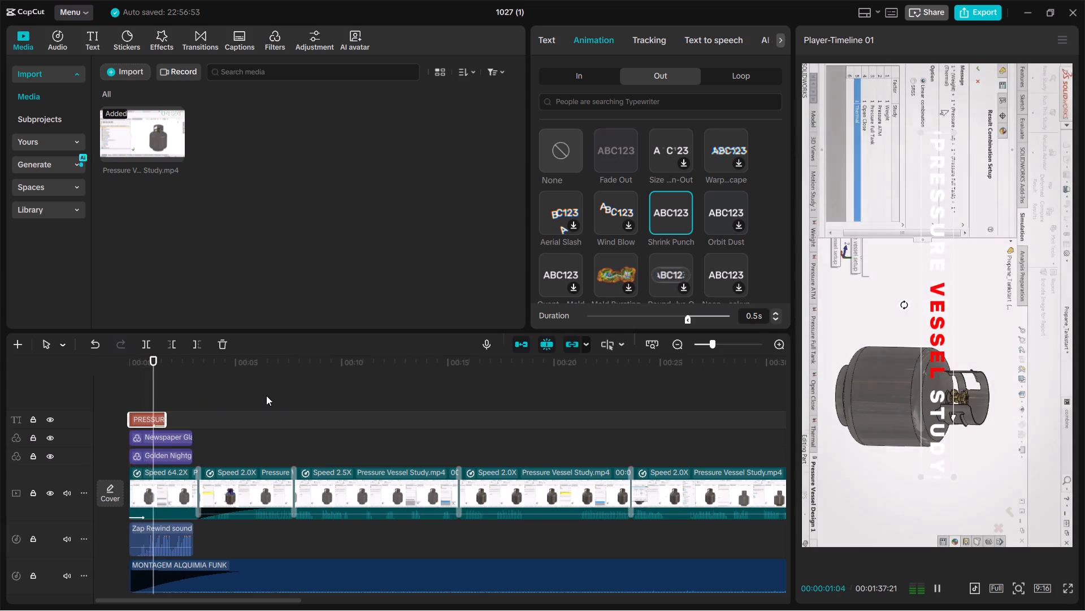
key("space")
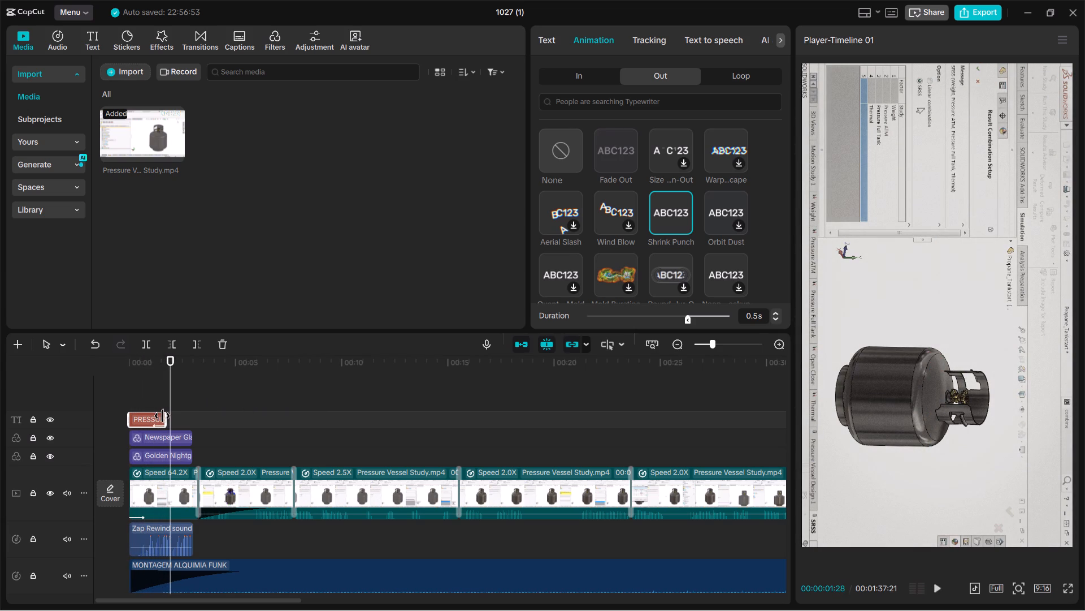
left_click_drag(162, 416, 147, 420)
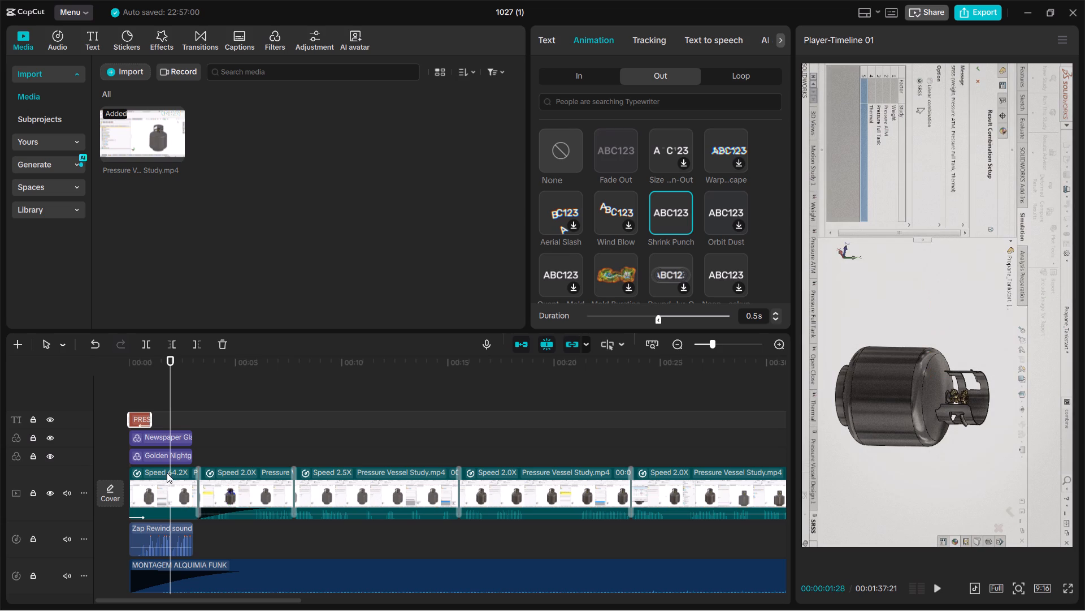
Set the Fade In animation duration of the first video clip to 0.9 s.
left_click(167, 473)
left_click(624, 40)
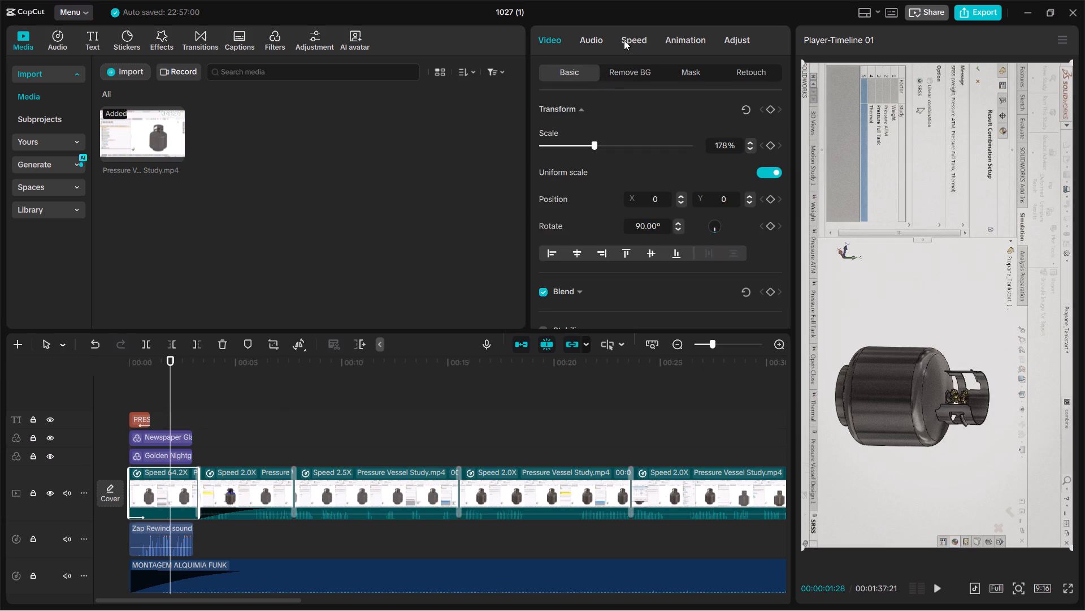
left_click(676, 38)
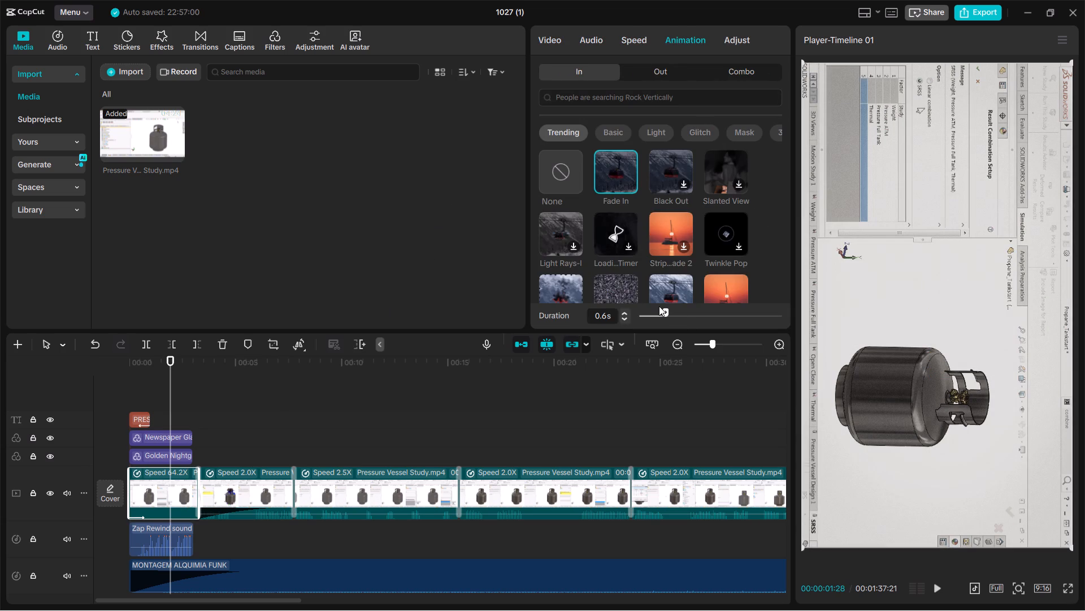
left_click_drag(661, 312, 675, 315)
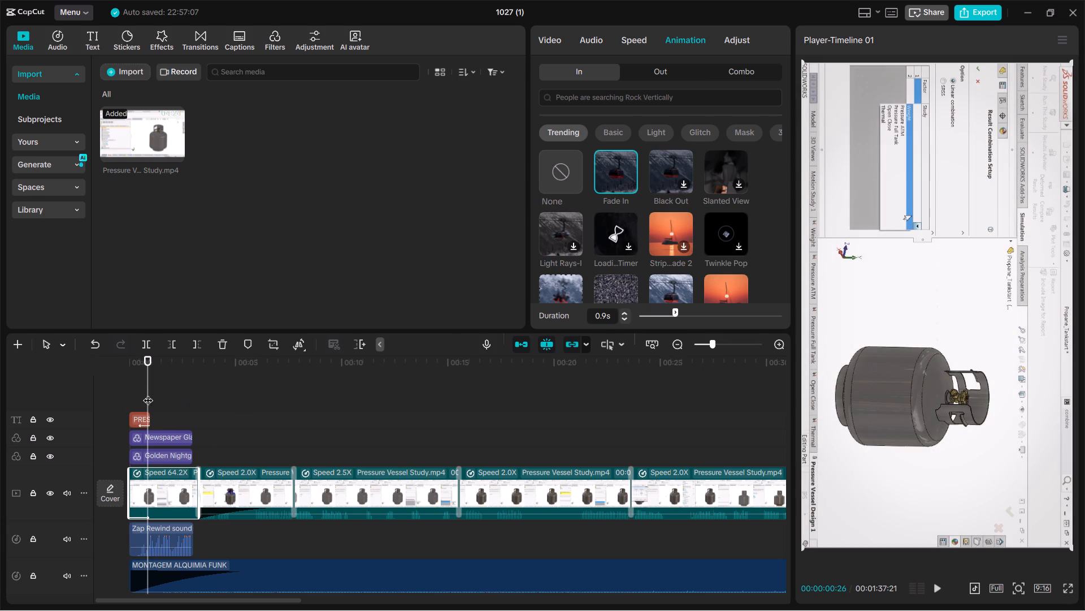
Play the edit full screen from the start to review the opening and the sped-up segments.
left_click_drag(147, 393, 78, 405)
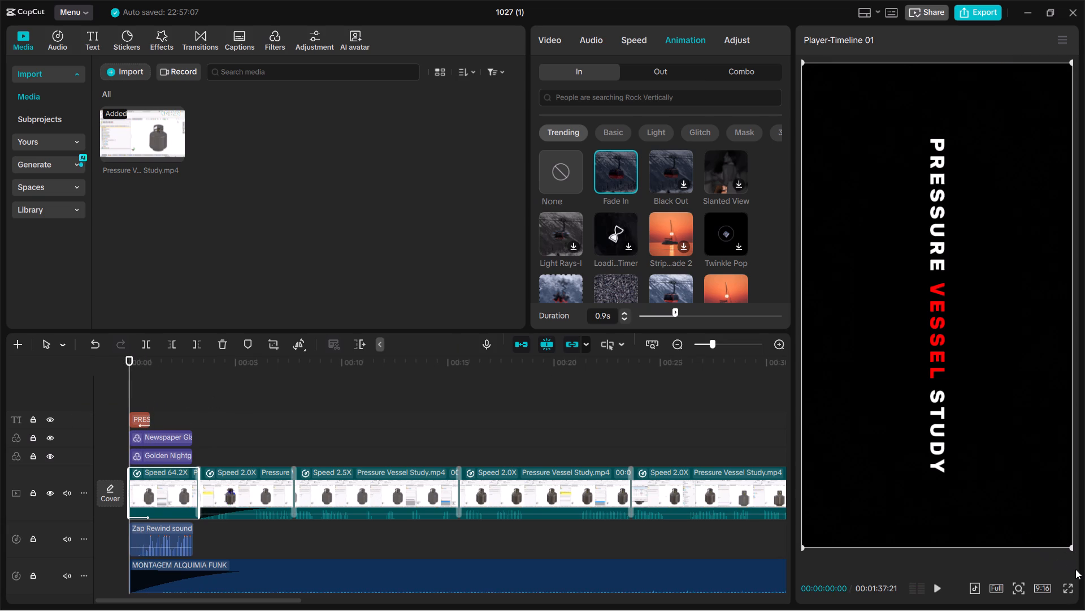
left_click(1070, 592)
key("space")
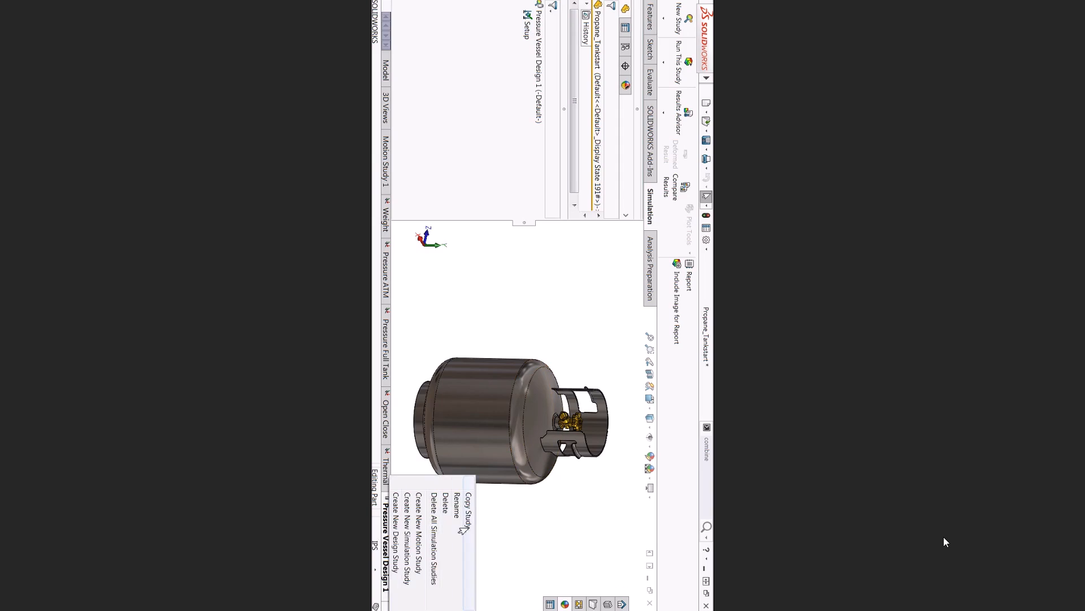
key("Escape")
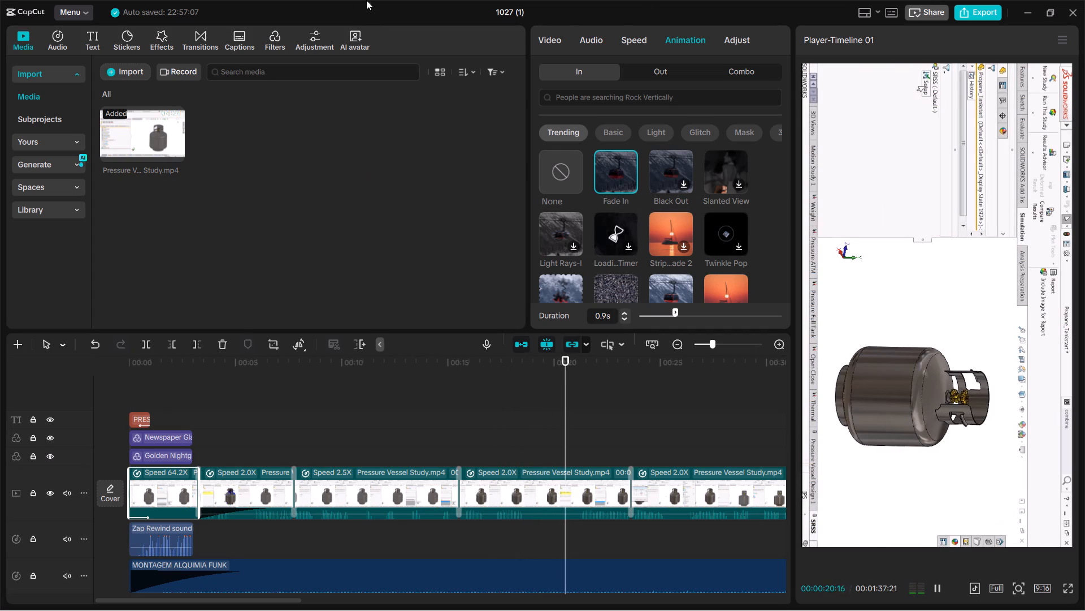
Browse the filters and the trending caption templates for a possible caption style.
left_click(277, 41)
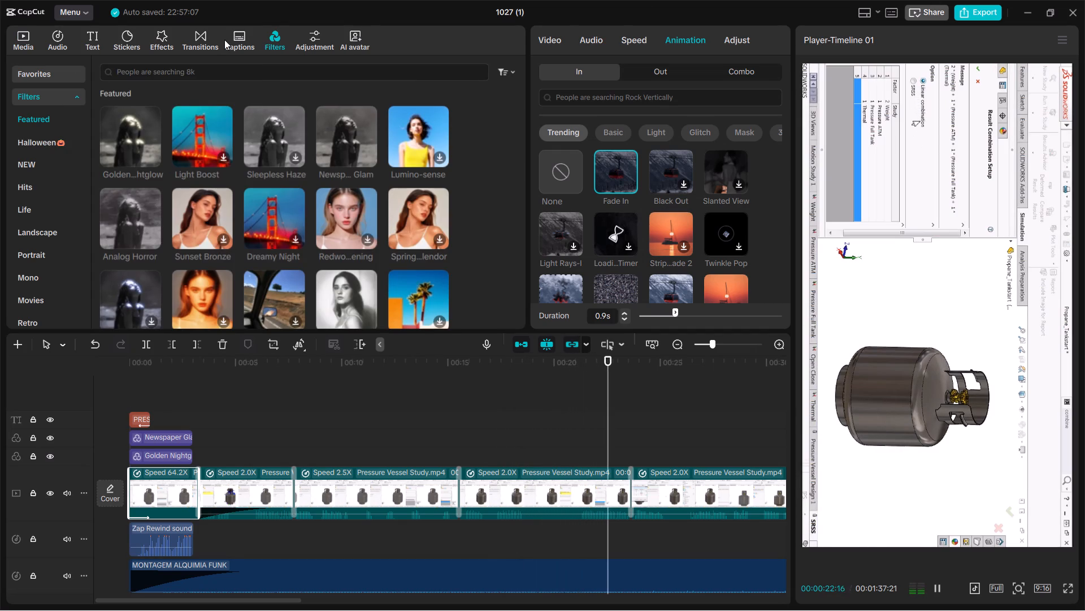
left_click(224, 39)
left_click(235, 36)
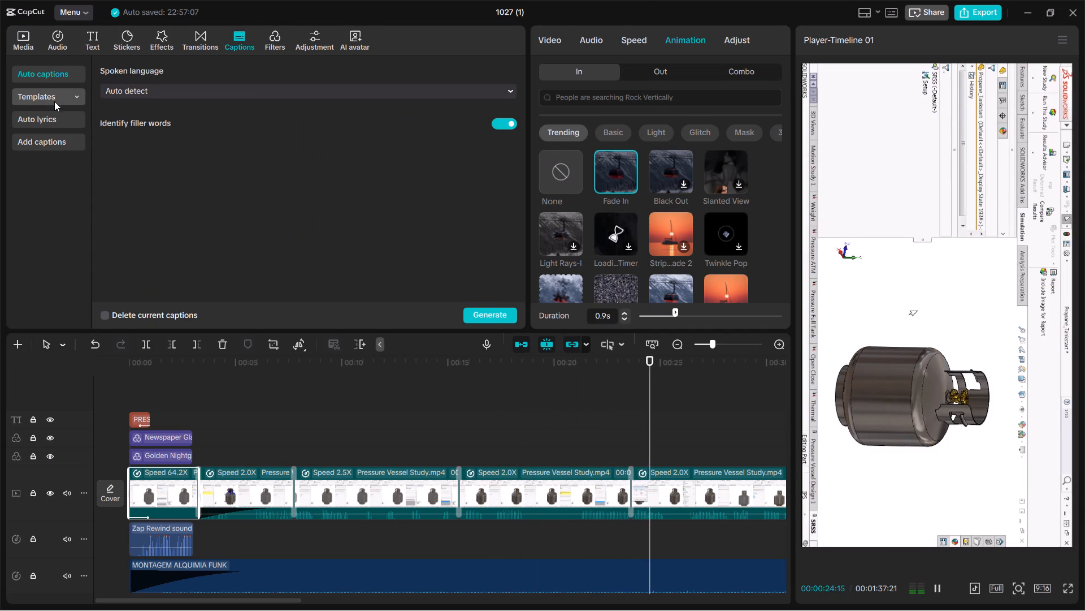
left_click(53, 99)
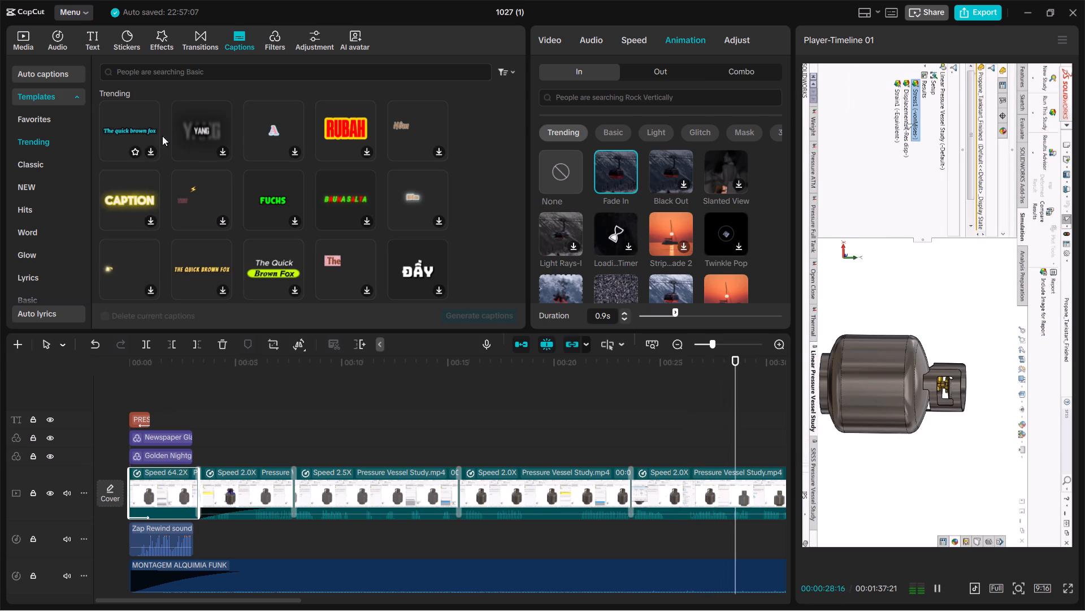
scroll(487, 192, "down", 4)
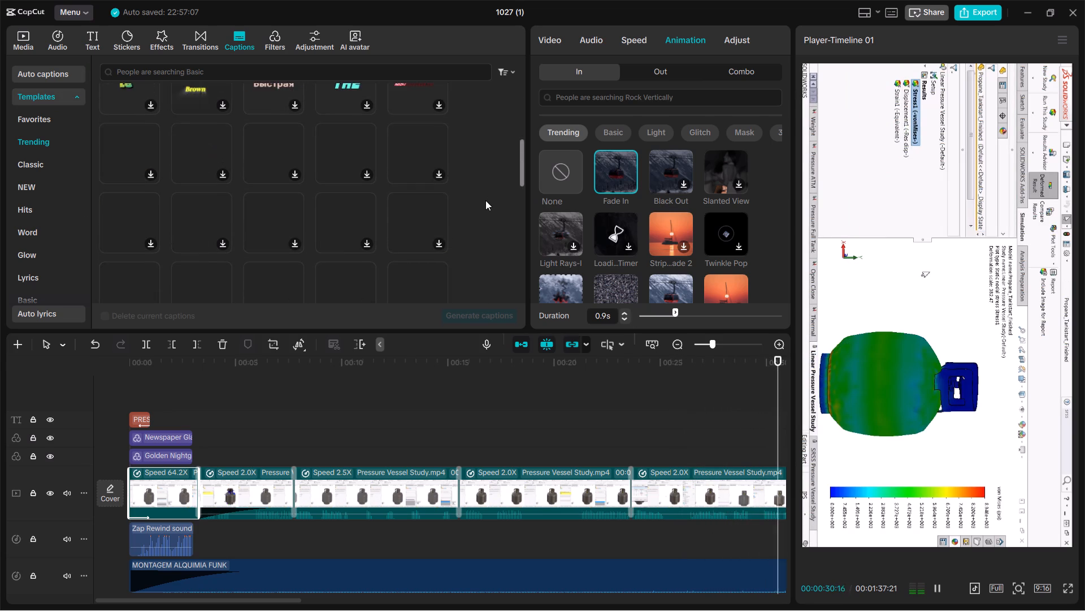
scroll(485, 200, "up", 6)
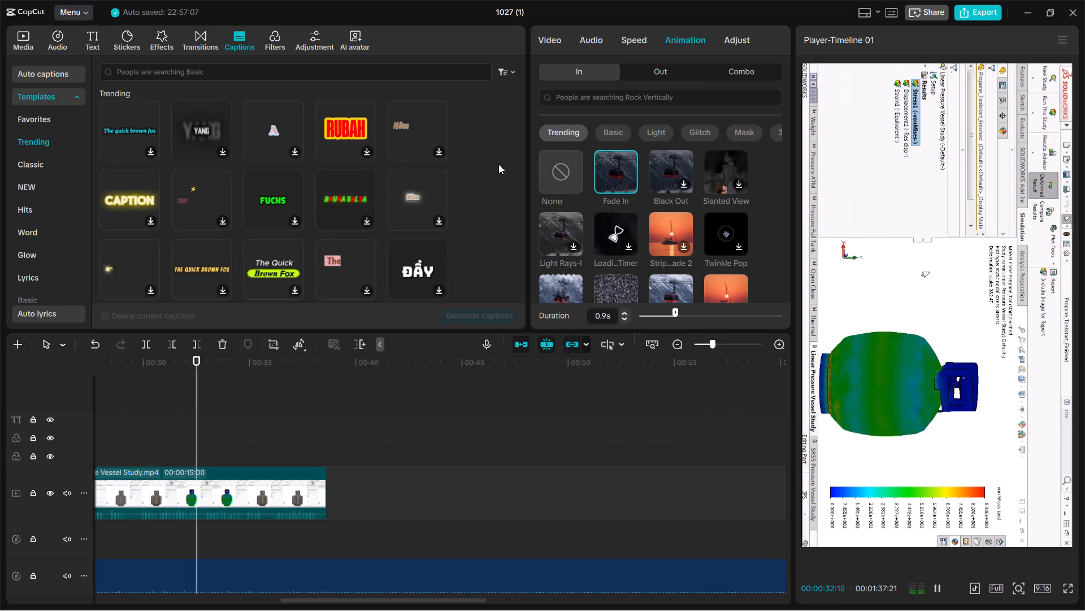
scroll(498, 165, "down", 1)
scroll(497, 174, "up", 2)
scroll(497, 177, "down", 2)
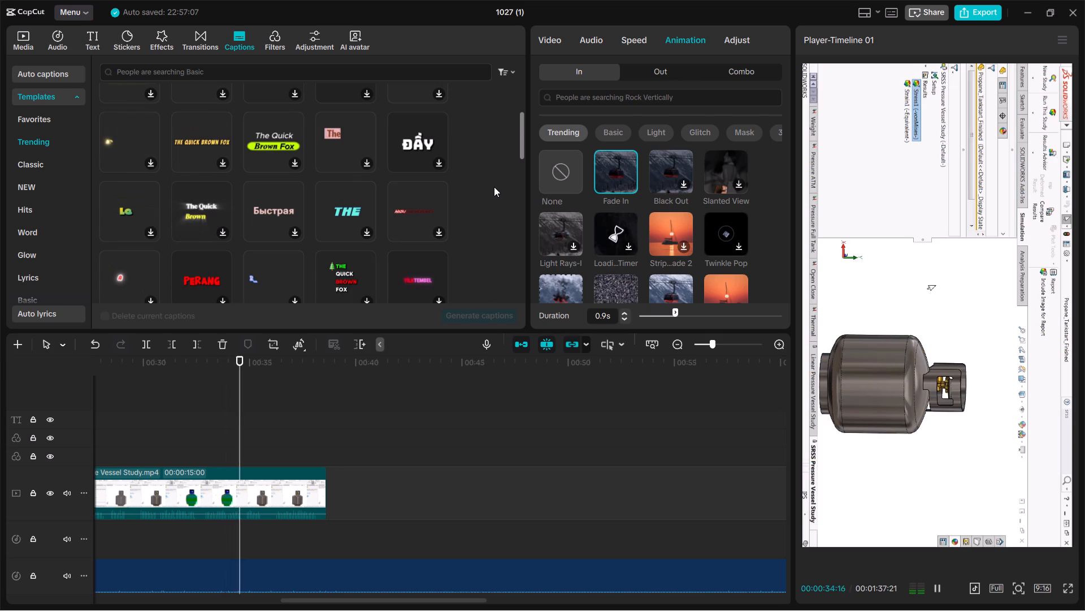
scroll(493, 190, "down", 2)
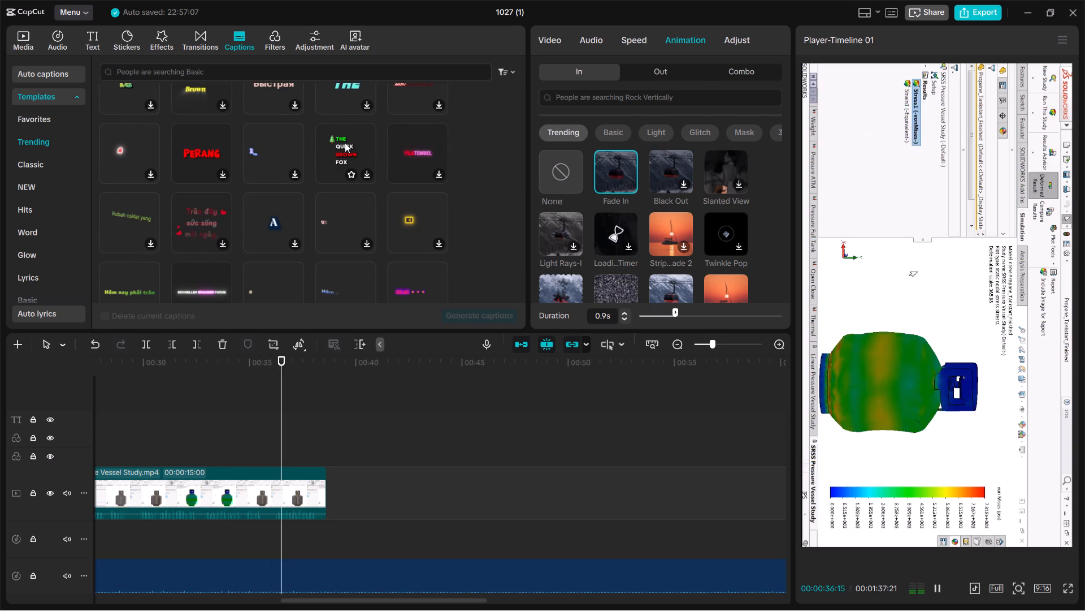
scroll(290, 158, "down", 3)
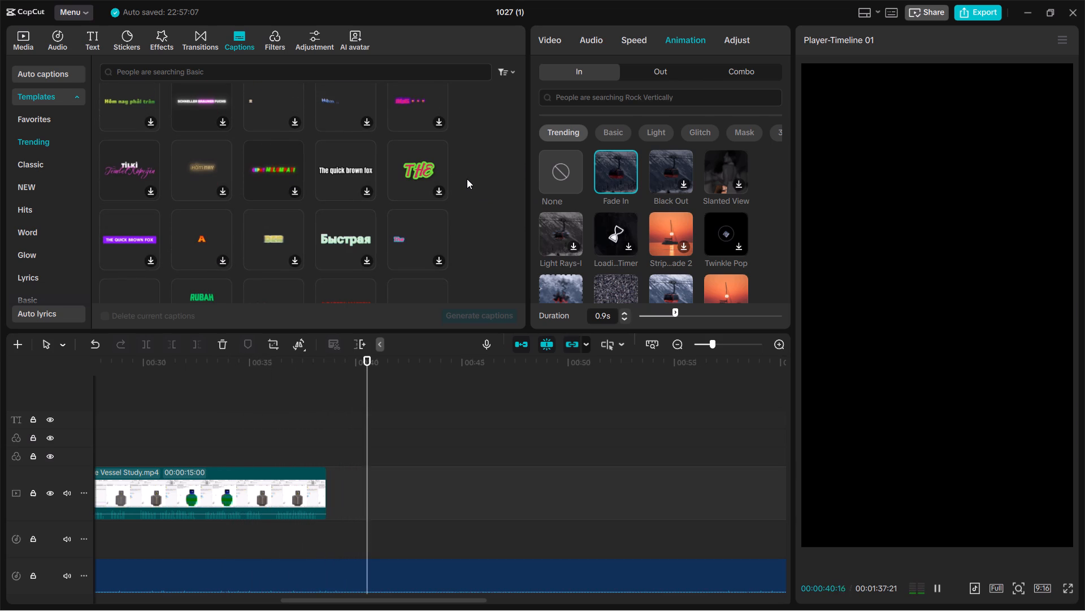
scroll(537, 262, "down", 1)
scroll(559, 457, "down", 1)
Trim the MONTAGEM ALQUIMIA FUNK music to the end of the last video clip at 00:00:38:19 and scrub through the timeline.
left_click(418, 458)
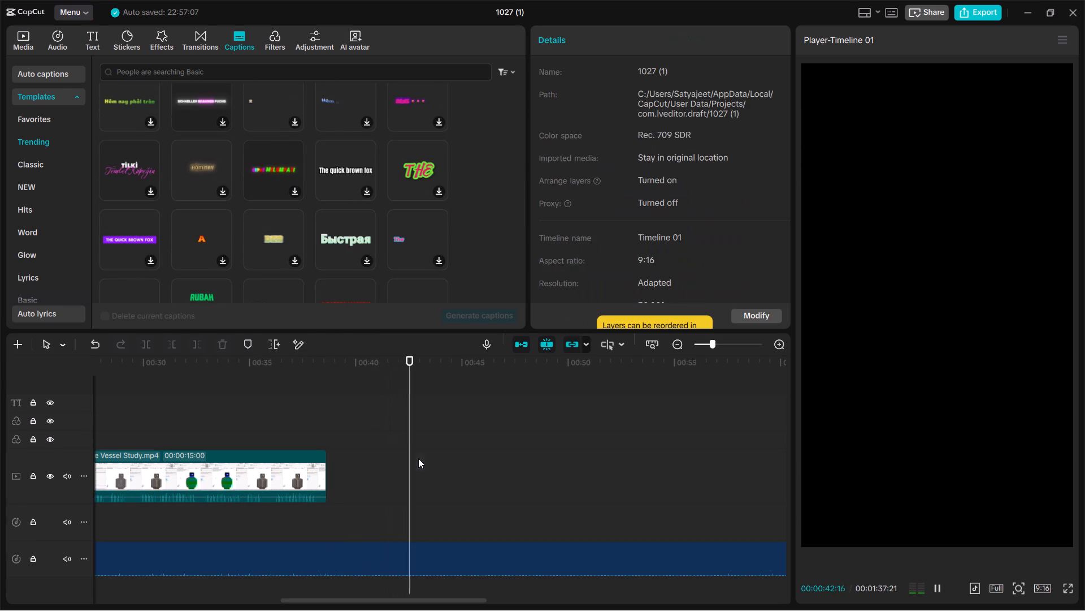
left_click_drag(418, 458, 328, 485)
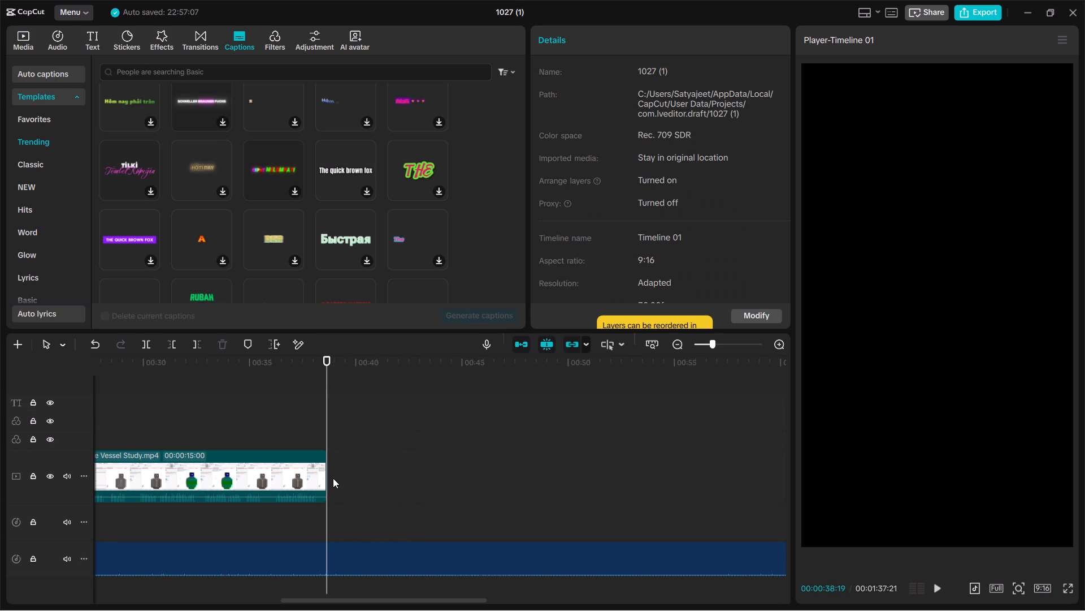
key("w")
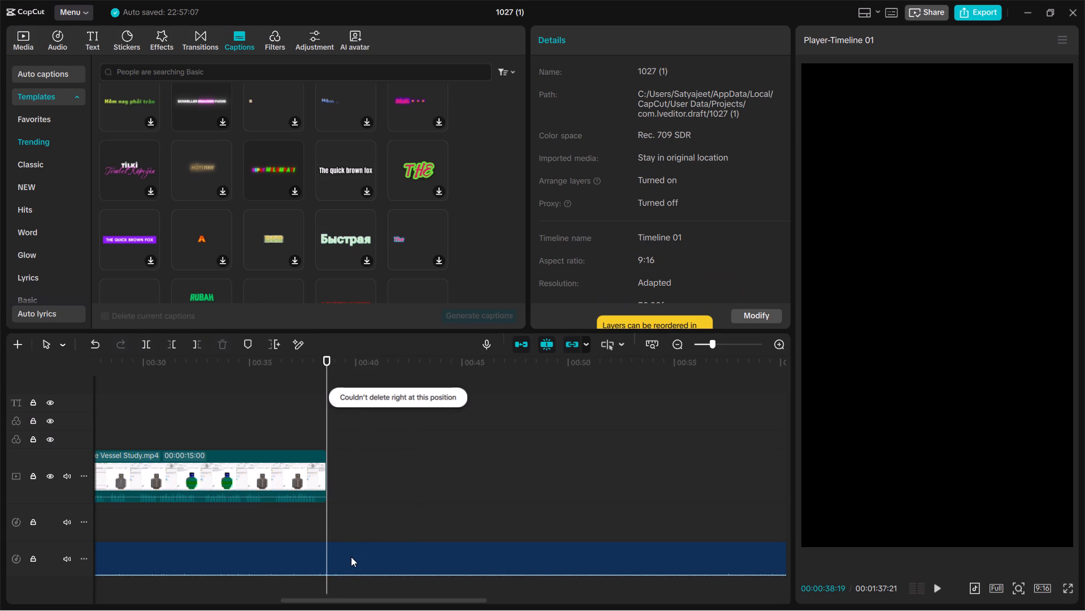
left_click(352, 558)
key("w")
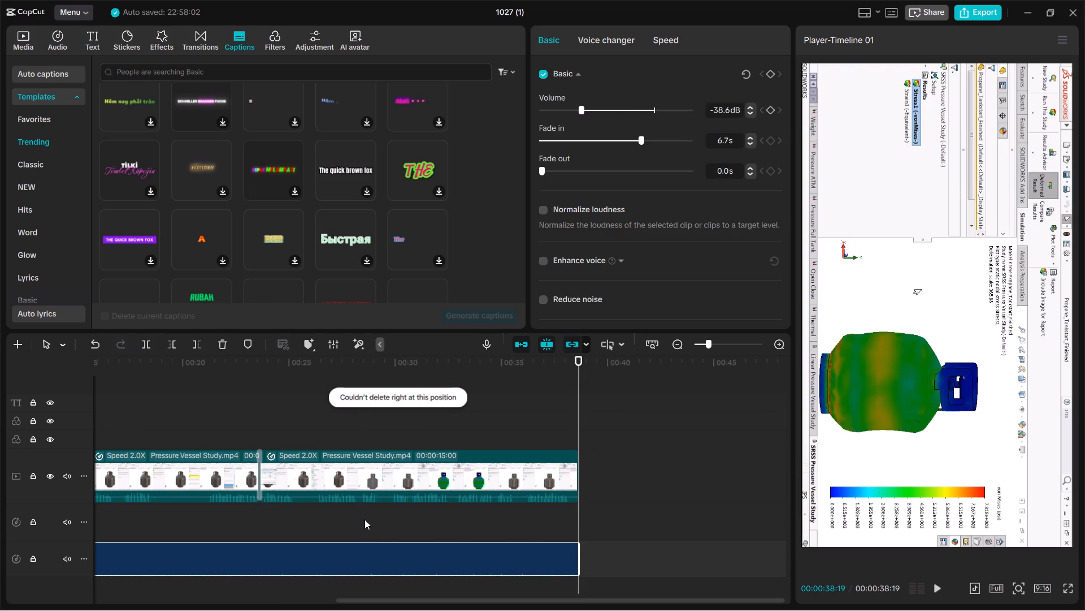
left_click_drag(579, 407, 76, 477)
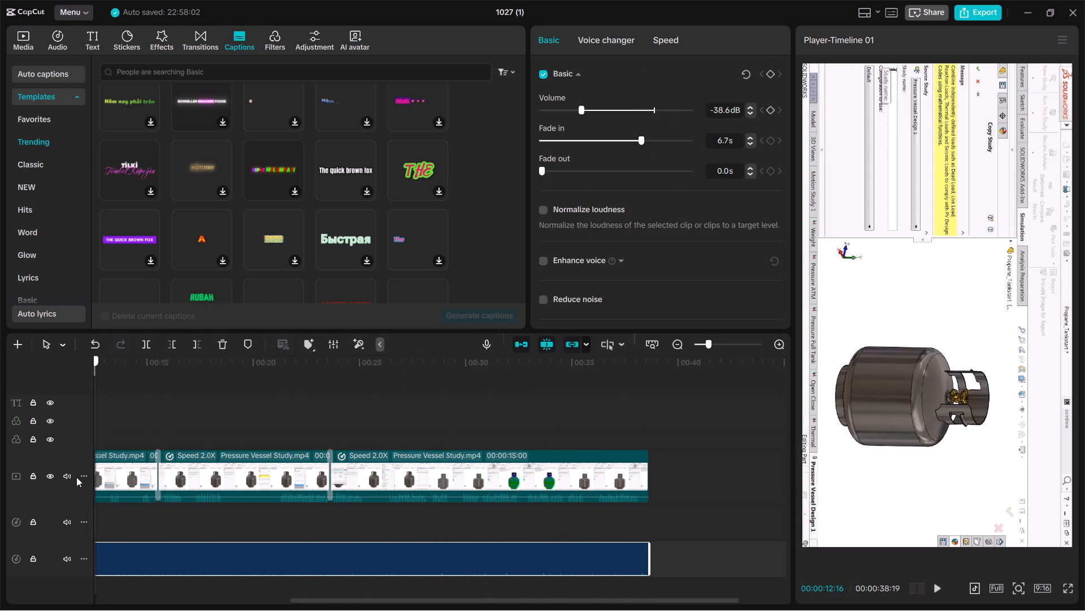
left_click_drag(76, 477, 638, 533)
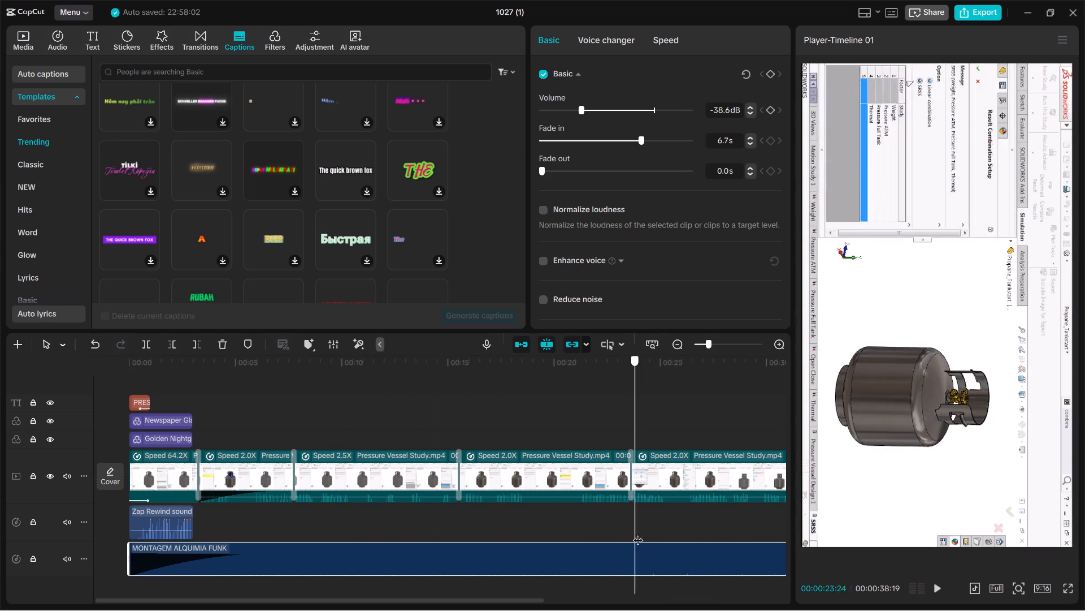
left_click_drag(638, 533, 806, 548)
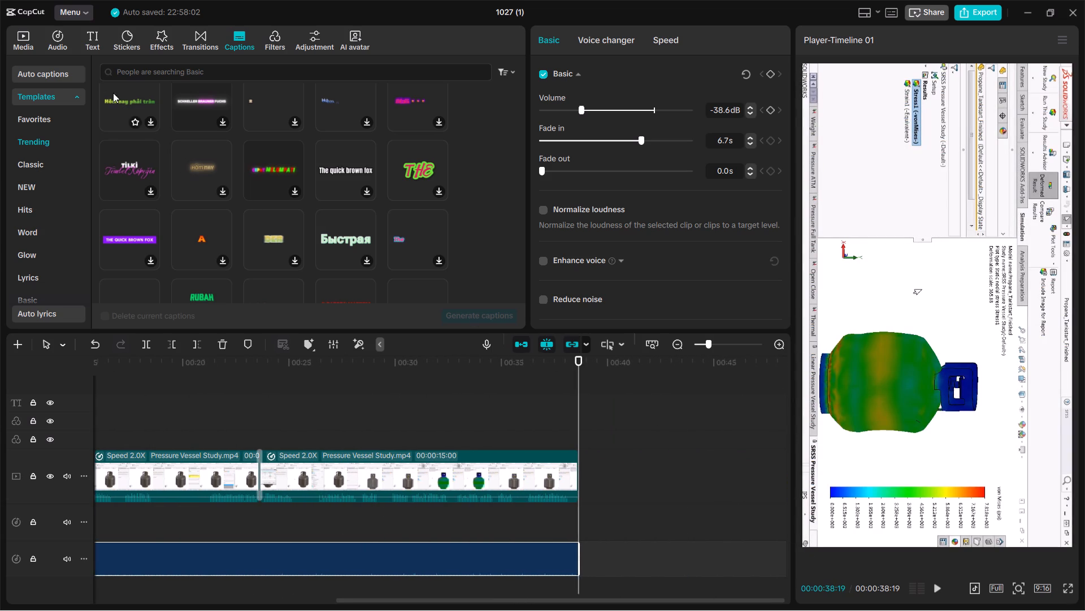
Import InfiniteMesh_NASA_Logo_Animation.mp4 from the device and place it on the main video track after the last clip.
left_click(27, 41)
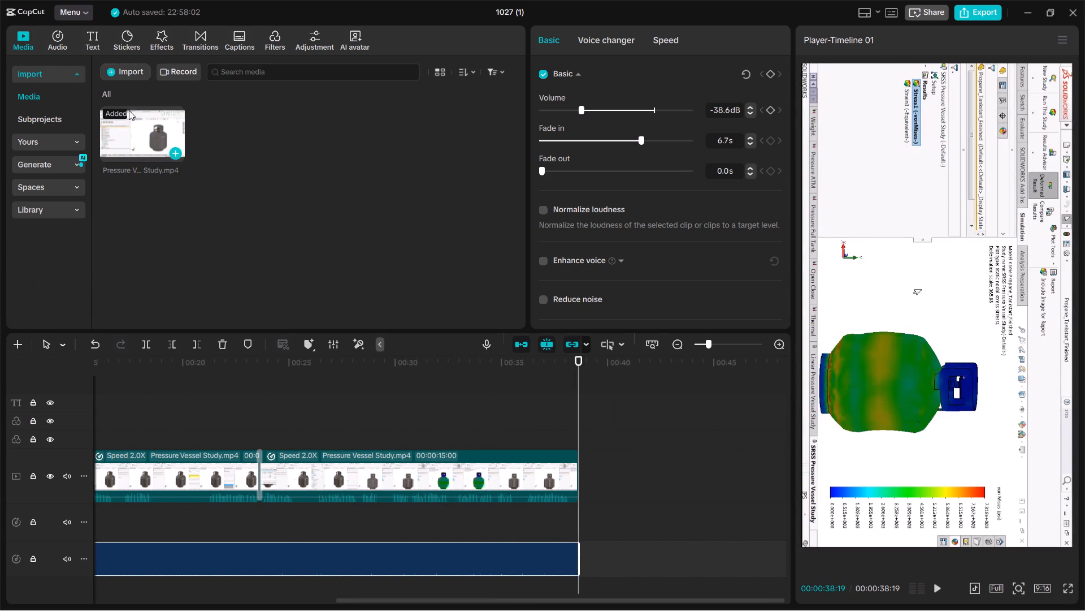
left_click(129, 79)
left_click(165, 101)
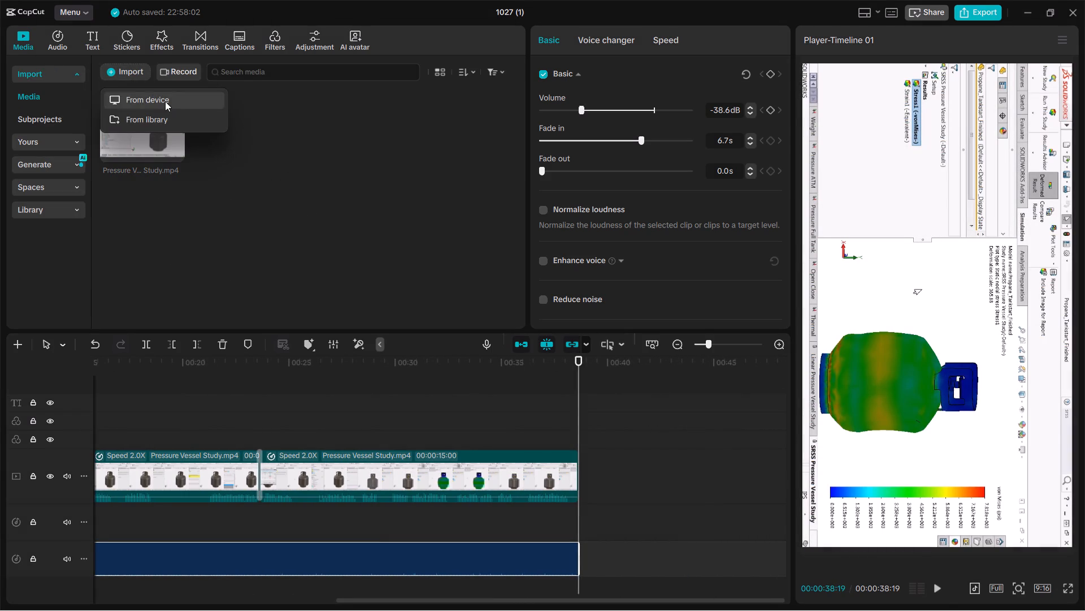
double_click(254, 247)
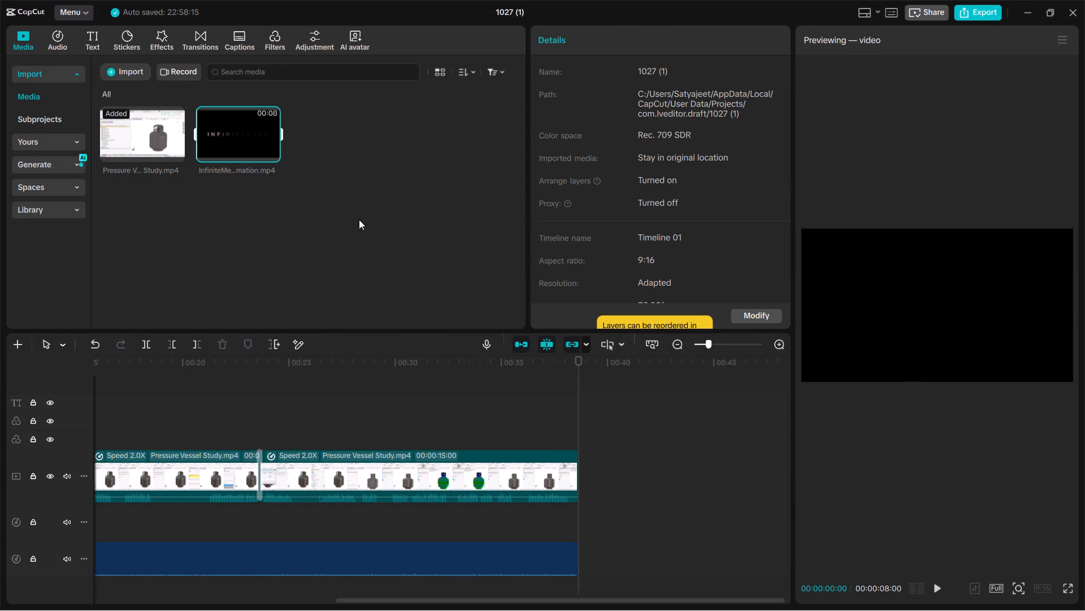
left_click_drag(240, 140, 575, 467)
Rotate the logo animation clip to 90° and scale it to 177% so it fills the vertical frame.
left_click_drag(934, 396, 893, 343)
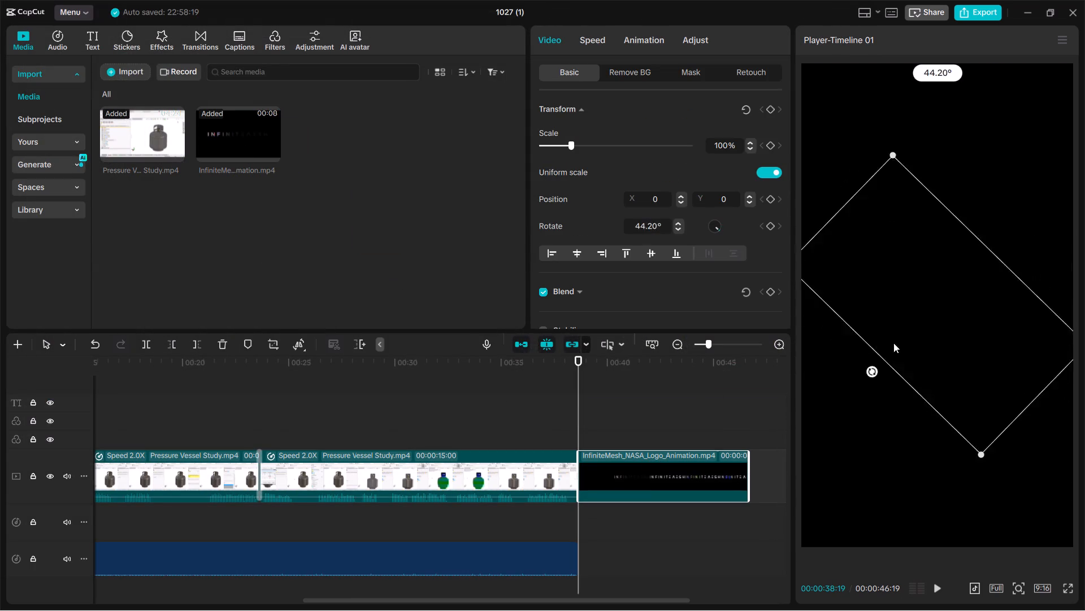
left_click_drag(893, 343, 893, 305)
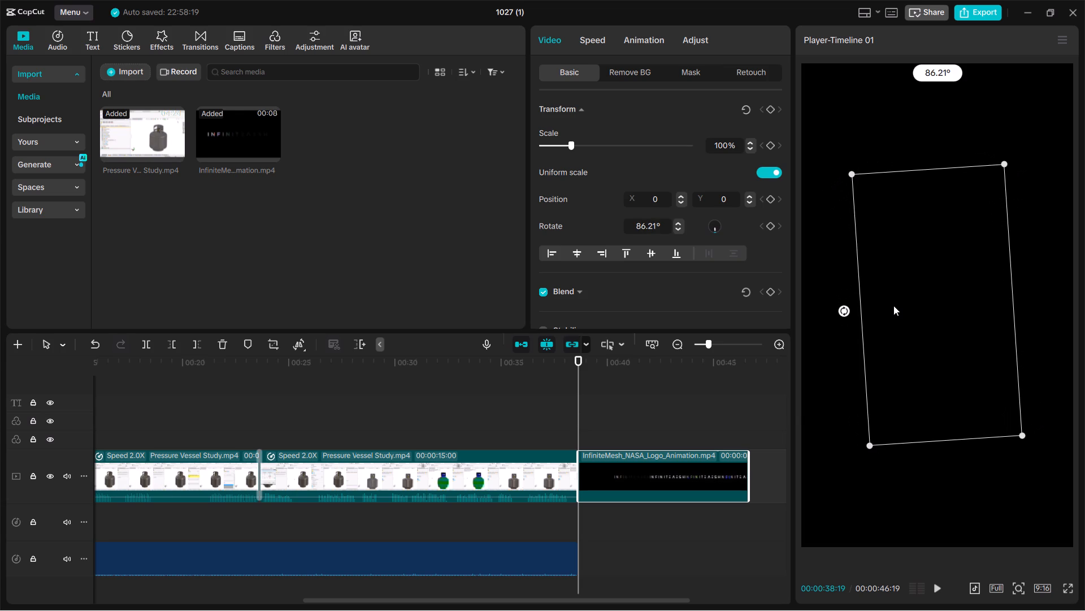
left_click_drag(893, 305, 893, 305)
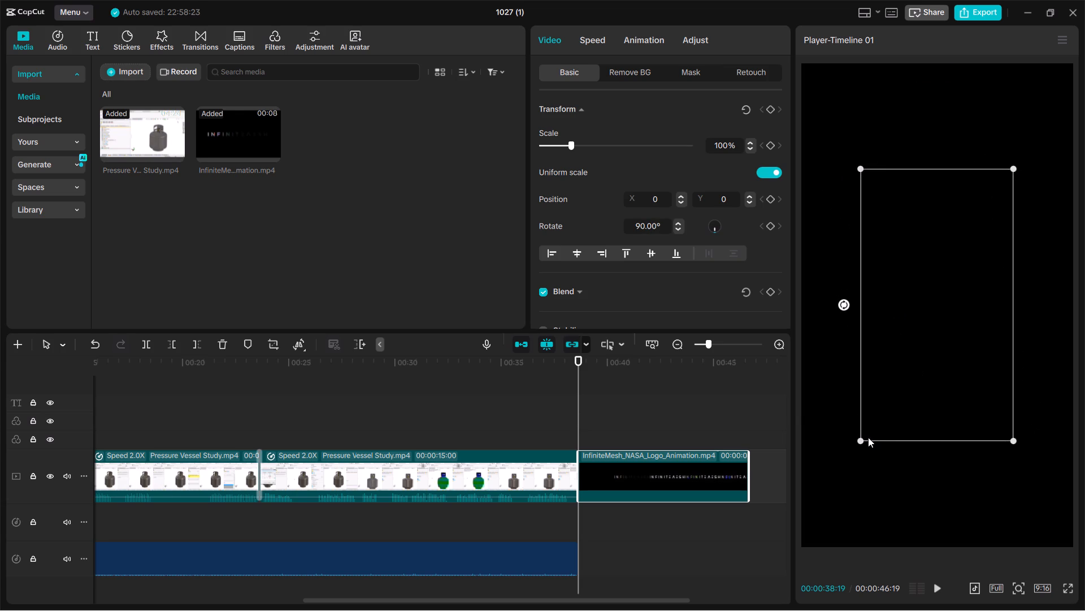
left_click_drag(862, 437, 741, 550)
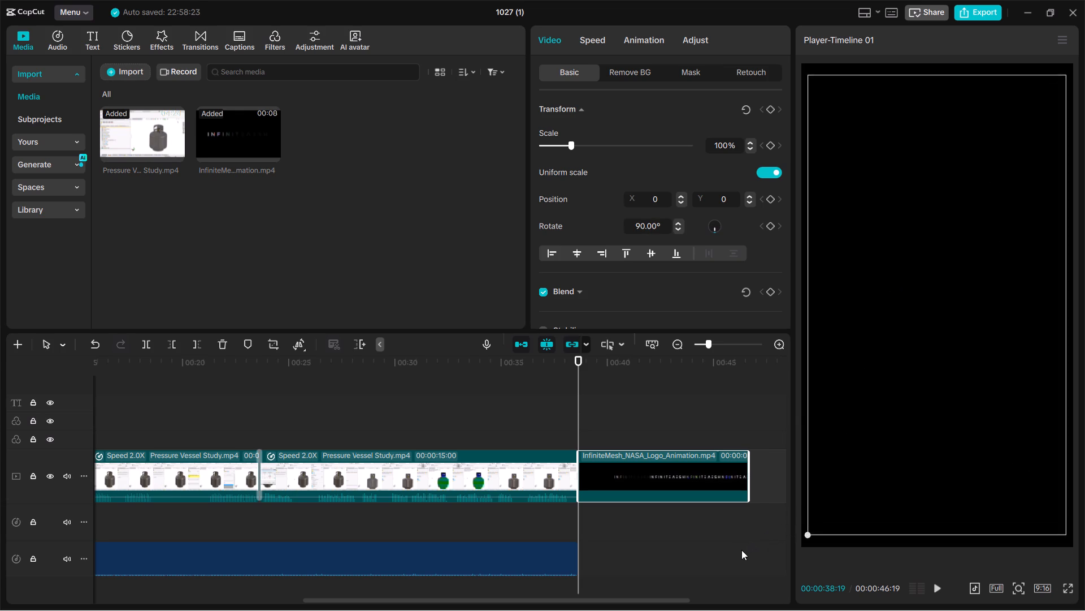
left_click_drag(741, 550, 734, 556)
left_click(672, 480)
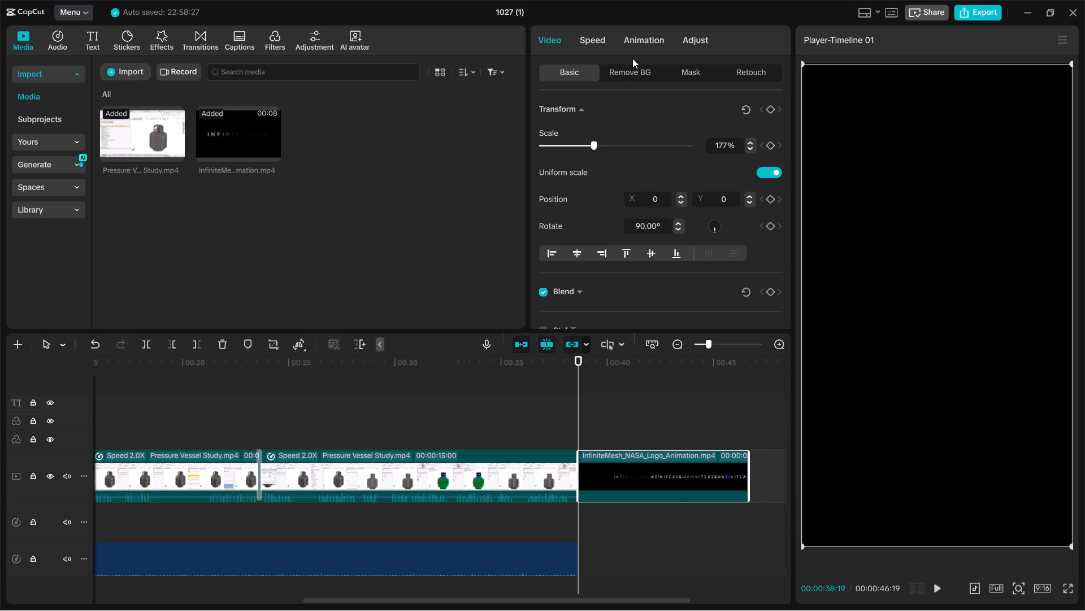
Speed up the logo animation clip to 3.52x and play back the transition from the last video clip into it.
left_click(645, 44)
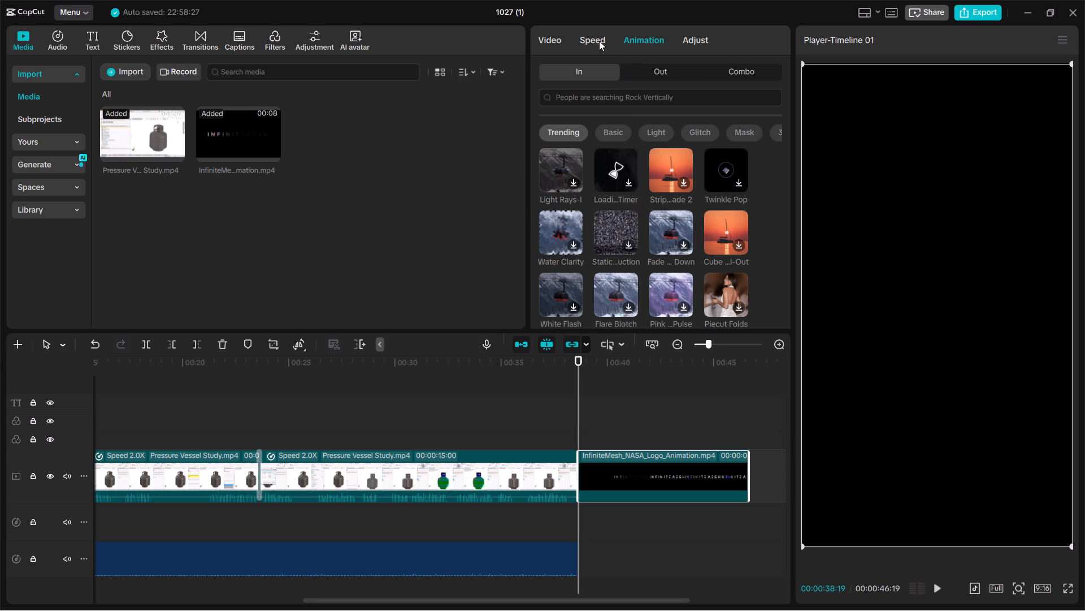
left_click(595, 39)
left_click(611, 130)
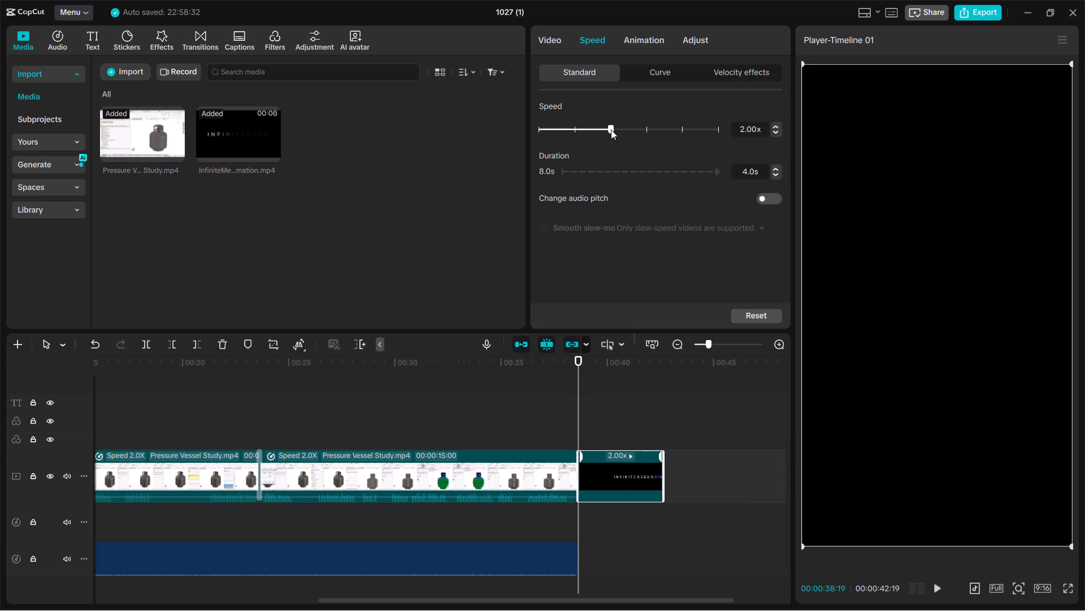
left_click_drag(611, 130, 629, 134)
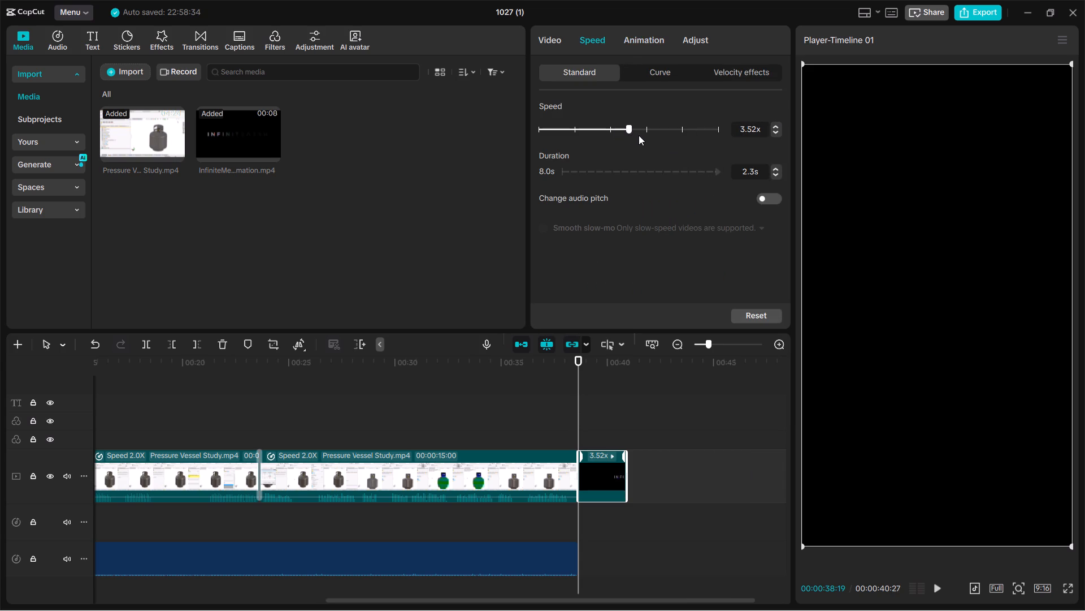
key("space")
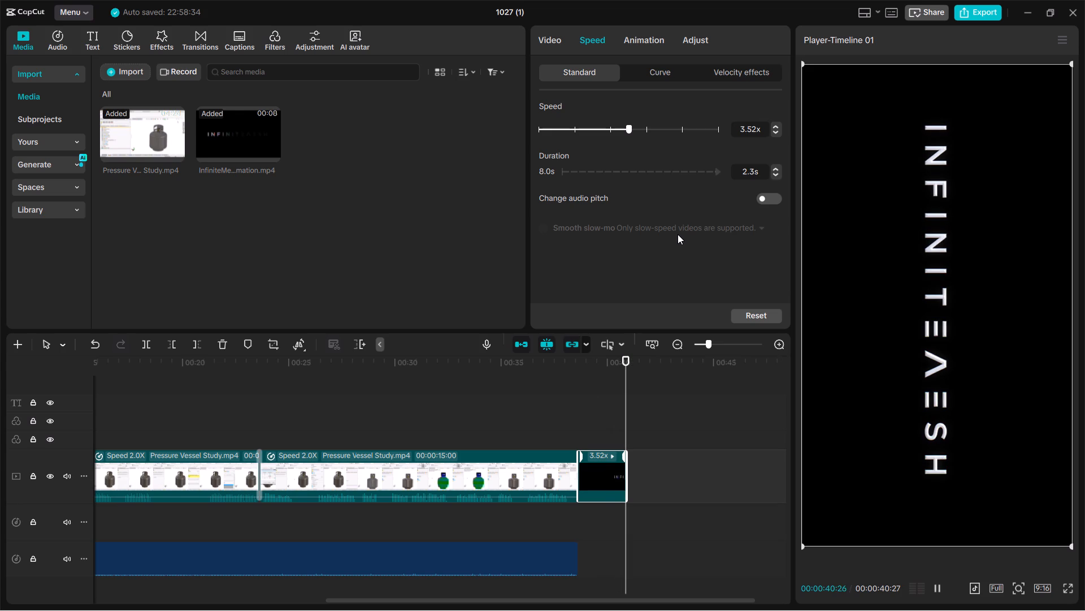
left_click_drag(628, 401, 550, 412)
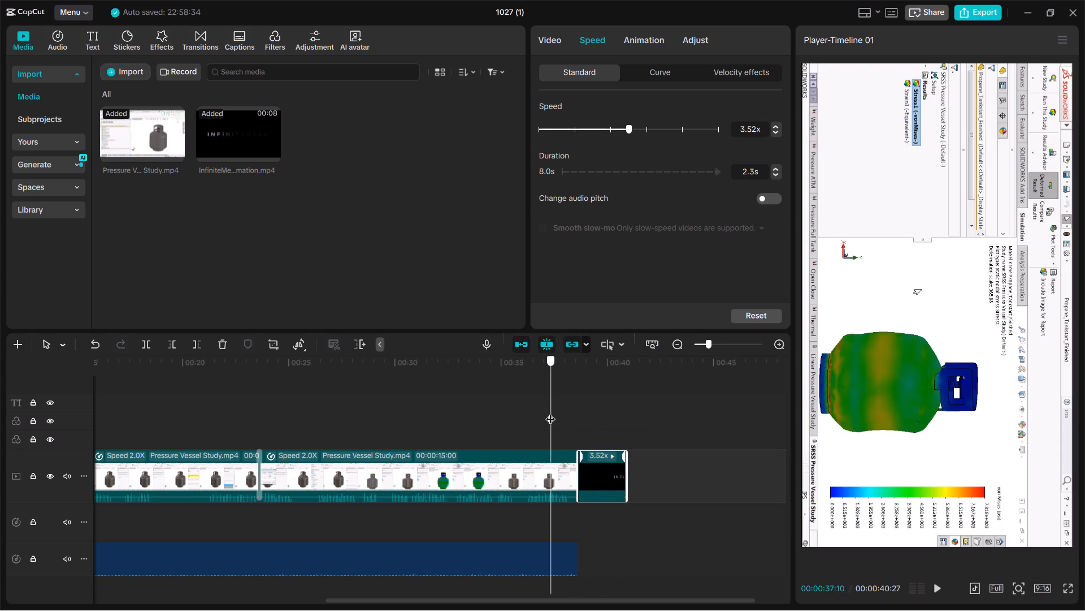
left_click_drag(550, 412, 544, 412)
key("space")
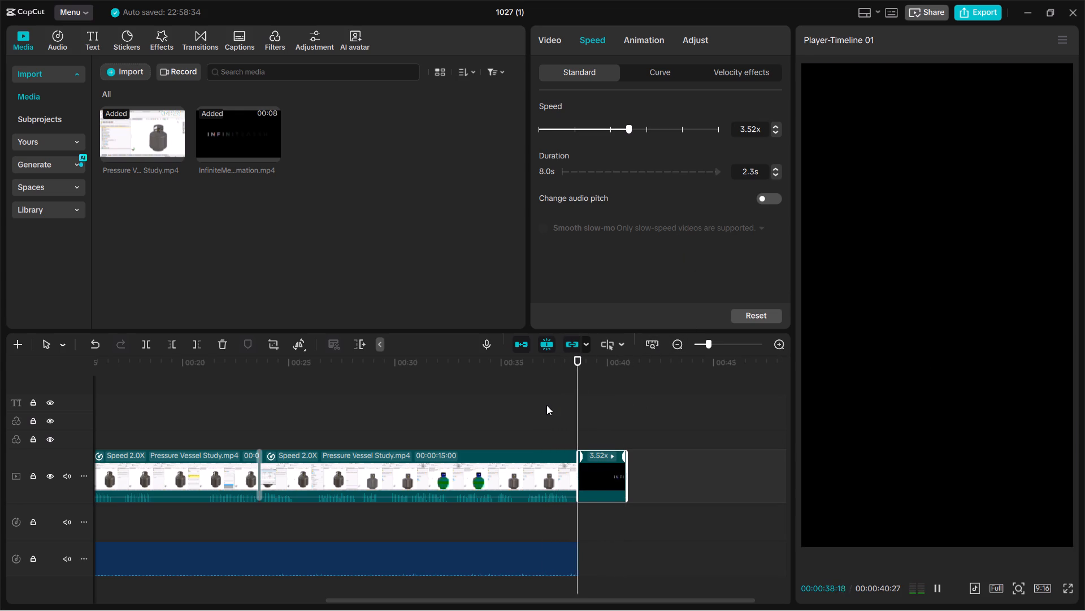
key("space")
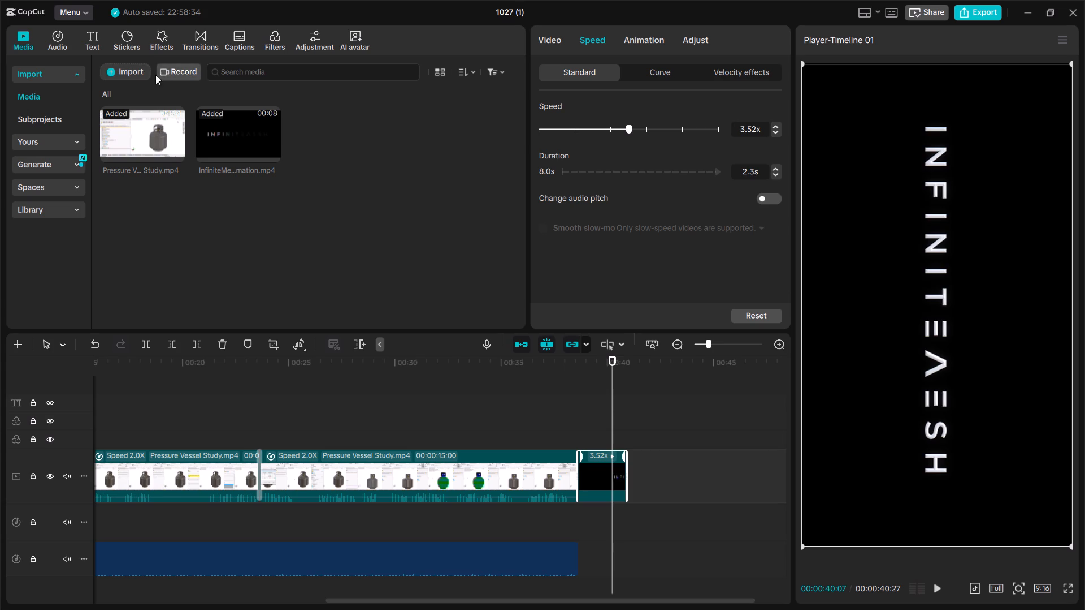
Search the sound effects library for "in effect".
left_click(159, 40)
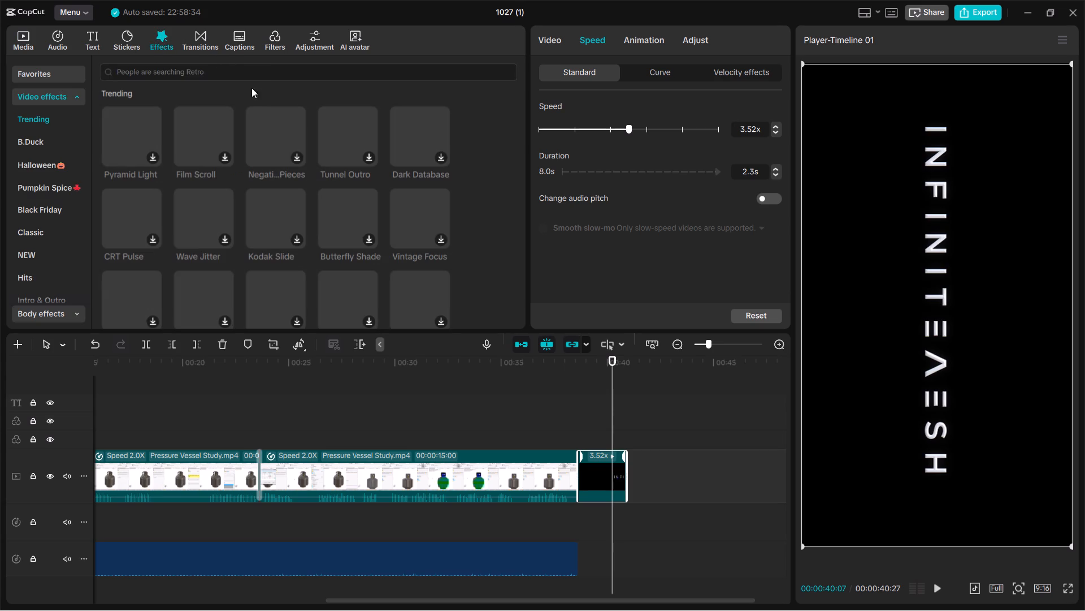
left_click(56, 37)
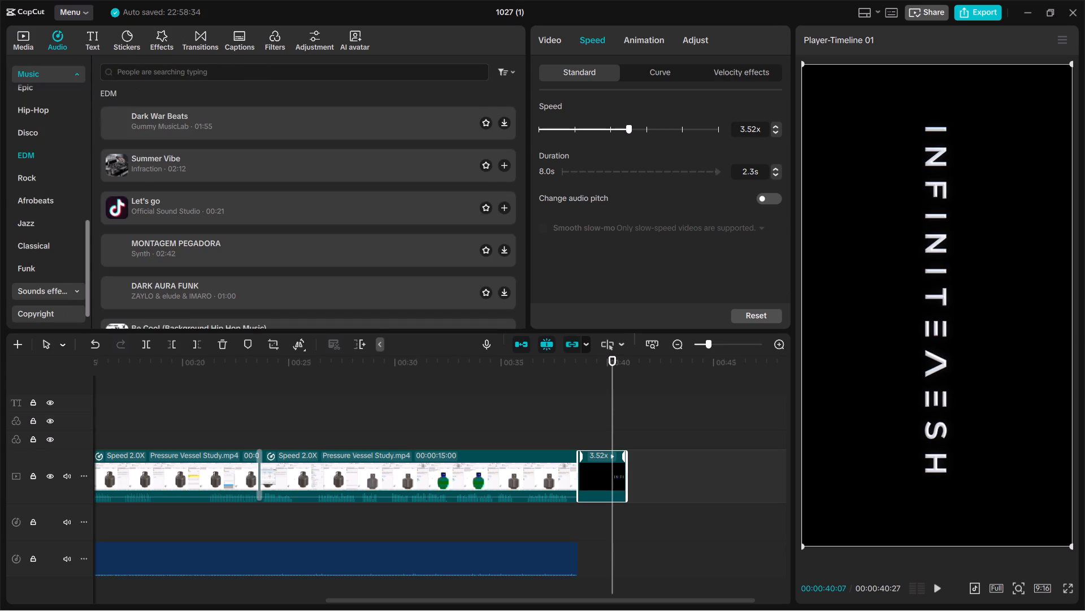
left_click(136, 75)
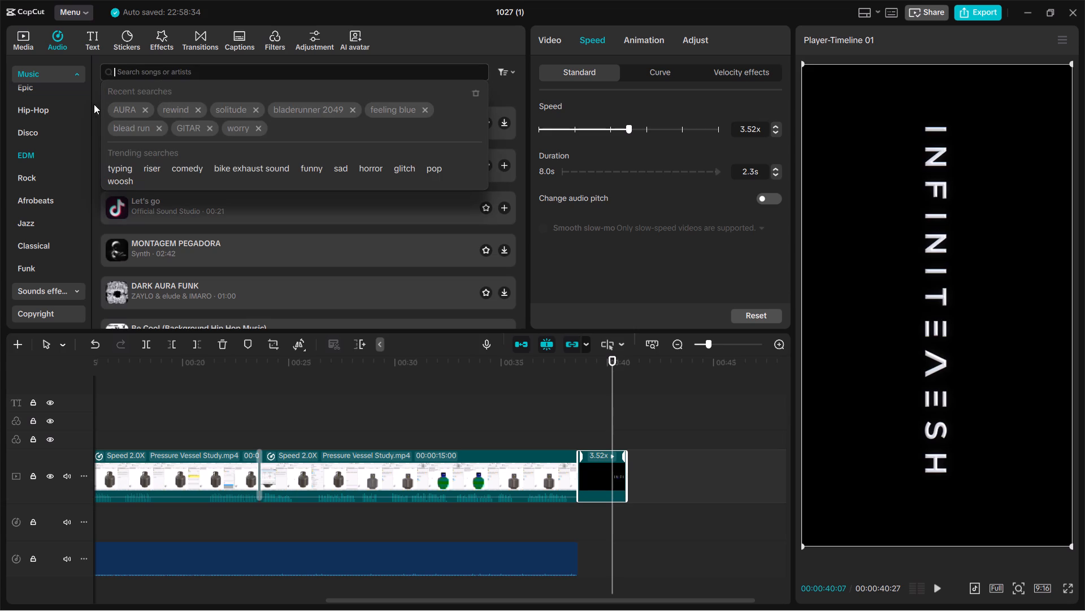
left_click(60, 73)
left_click(46, 145)
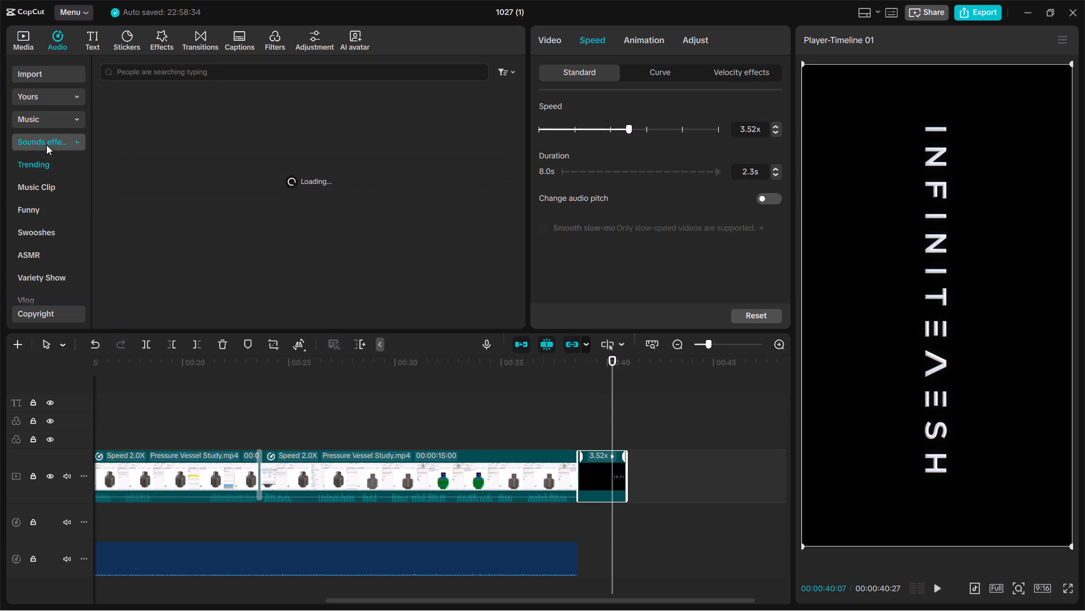
left_click(137, 75)
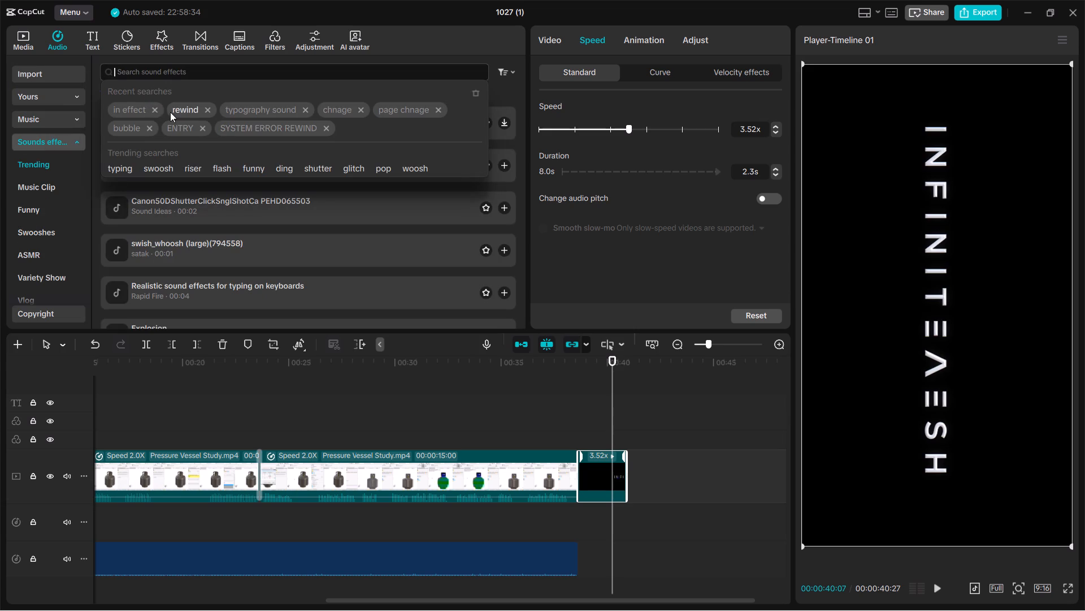
left_click(125, 110)
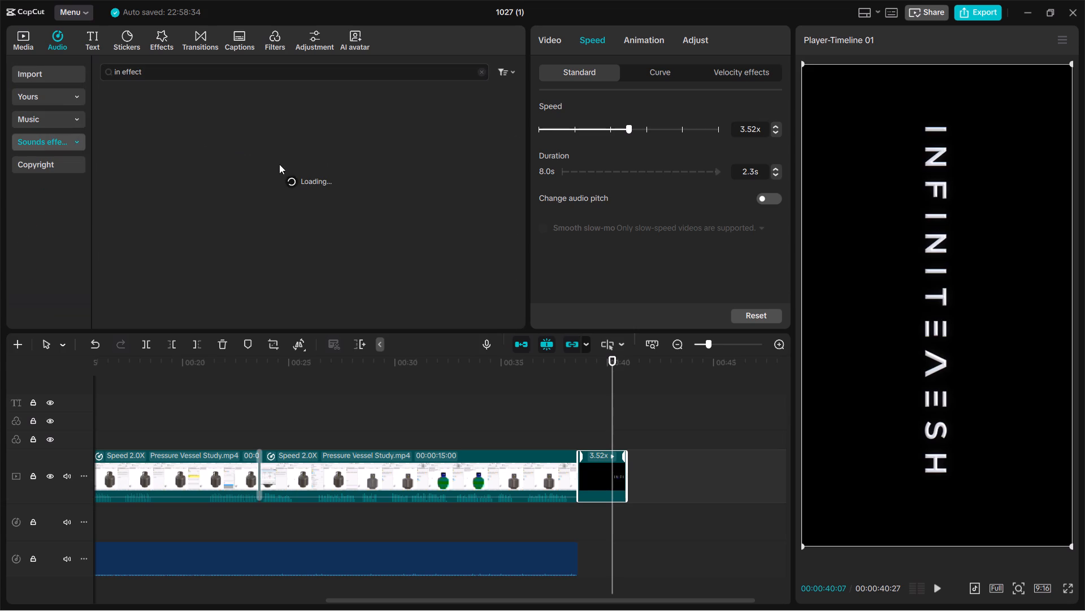
Audition the first "in effect" sounds, from Correct answer good! to the quiz correct-answer effect, for one that suits the logo outro.
left_click(241, 145)
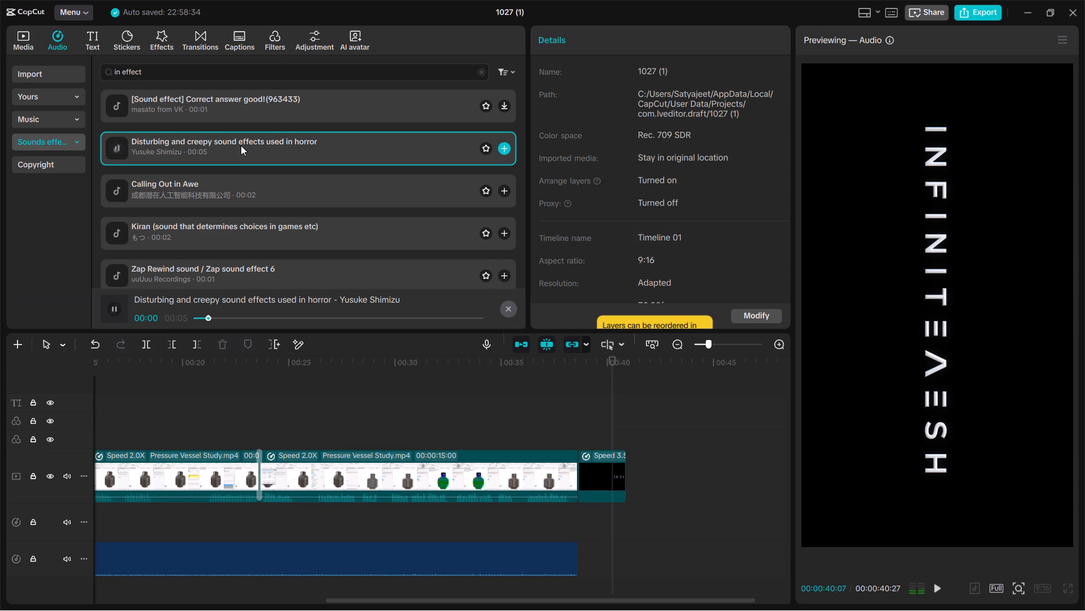
left_click(240, 187)
scroll(392, 200, "down", 1)
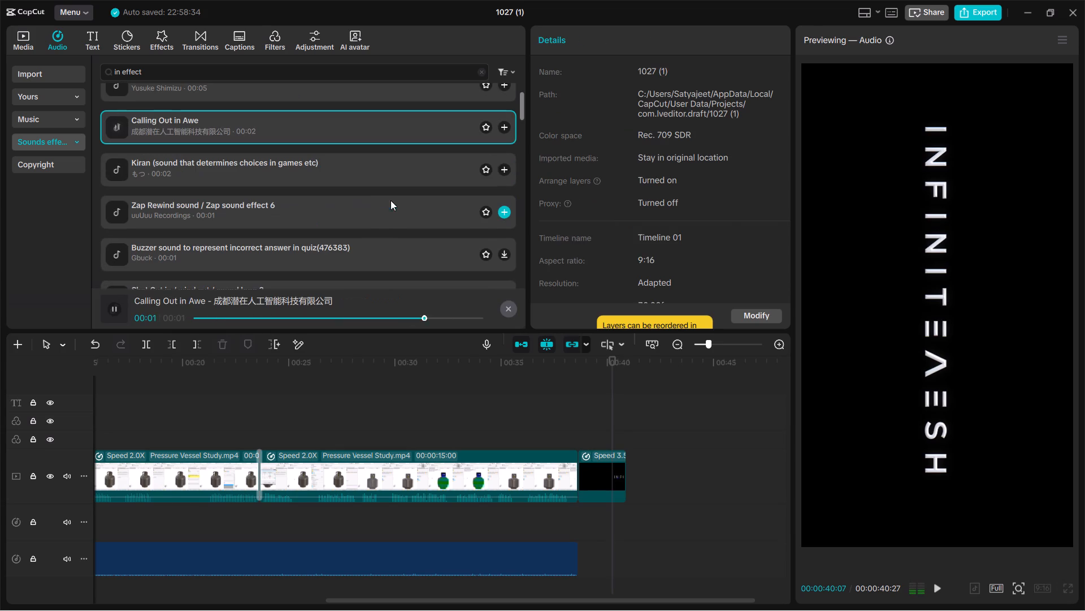
left_click(335, 184)
scroll(332, 190, "up", 2)
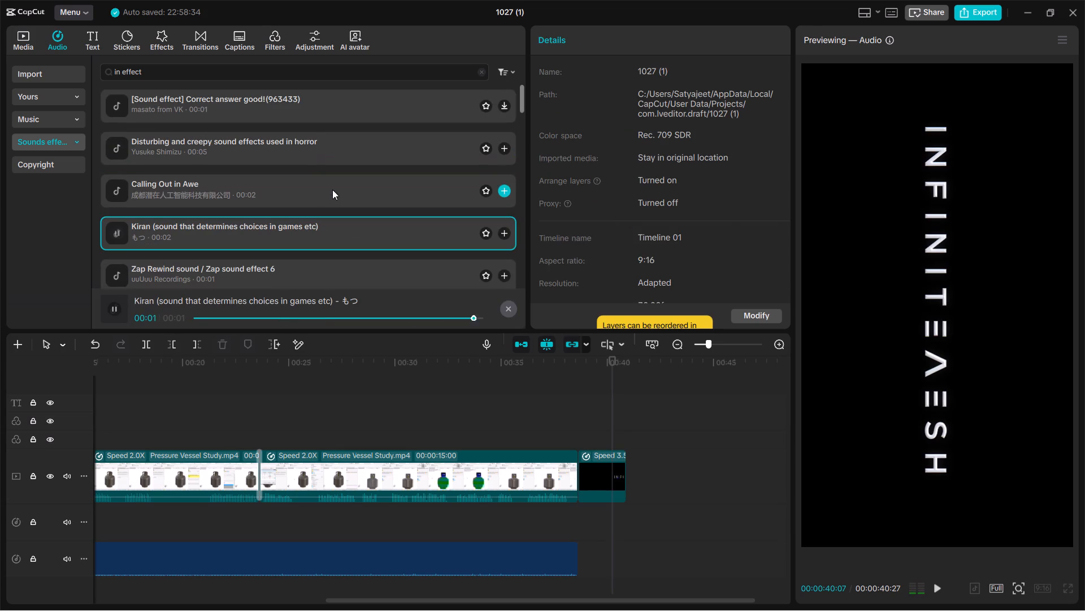
left_click(331, 120)
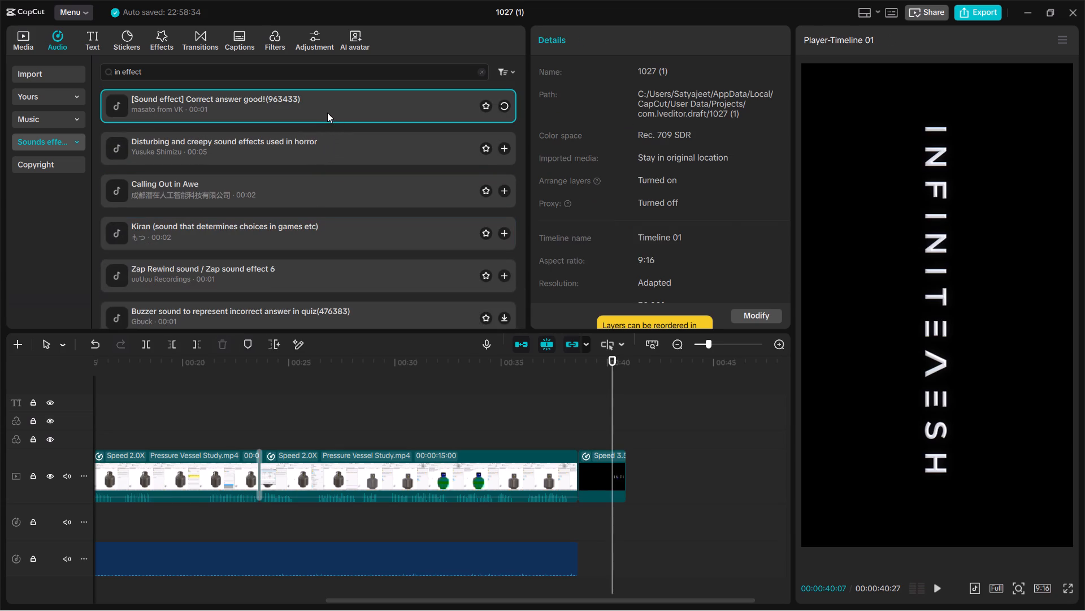
left_click(327, 113)
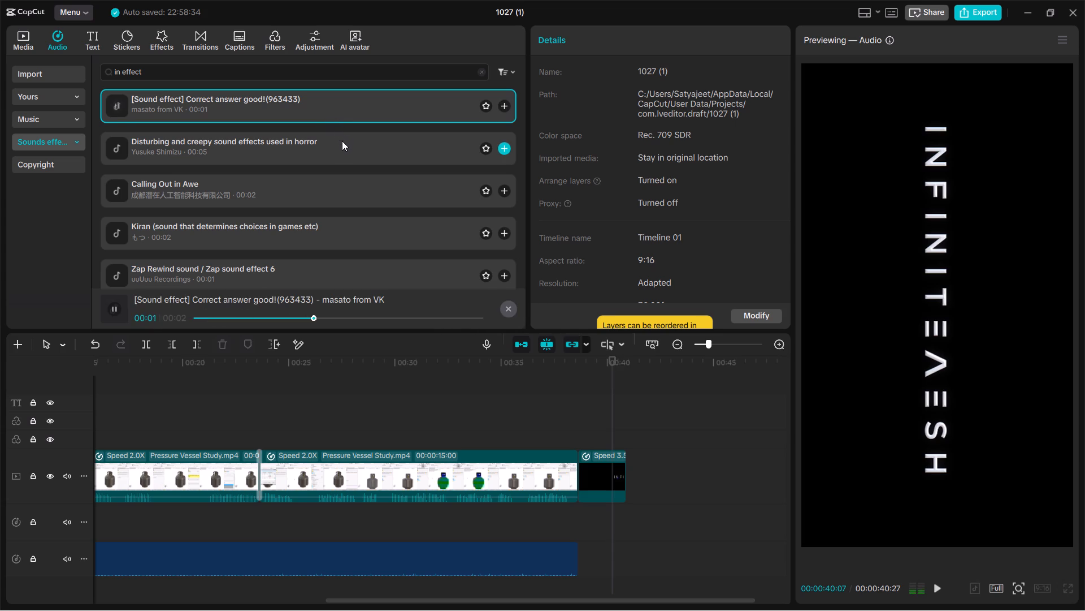
scroll(341, 148, "down", 2)
left_click(337, 153)
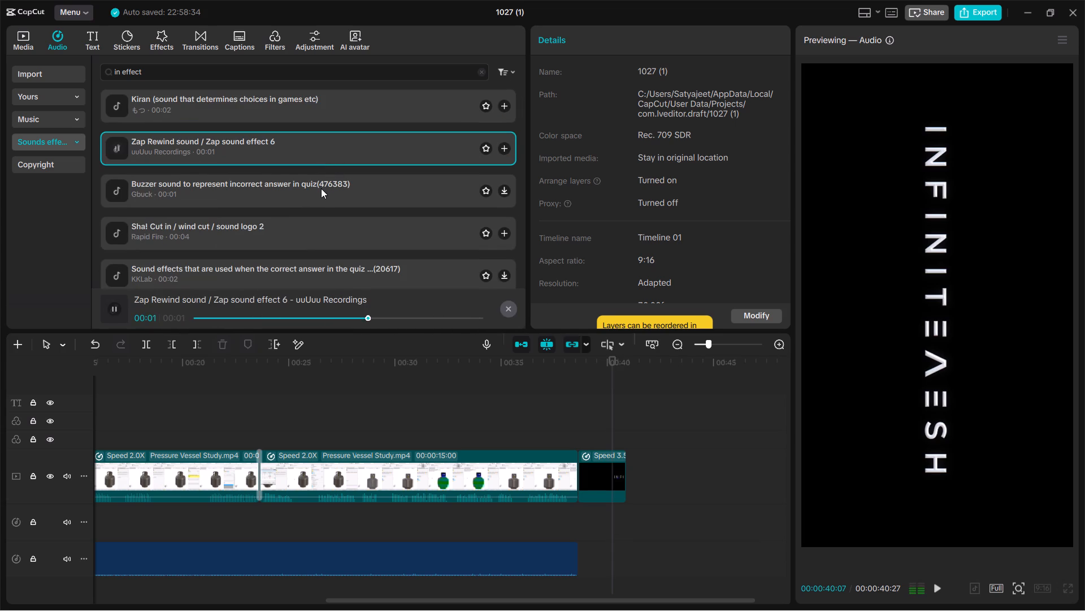
left_click(320, 190)
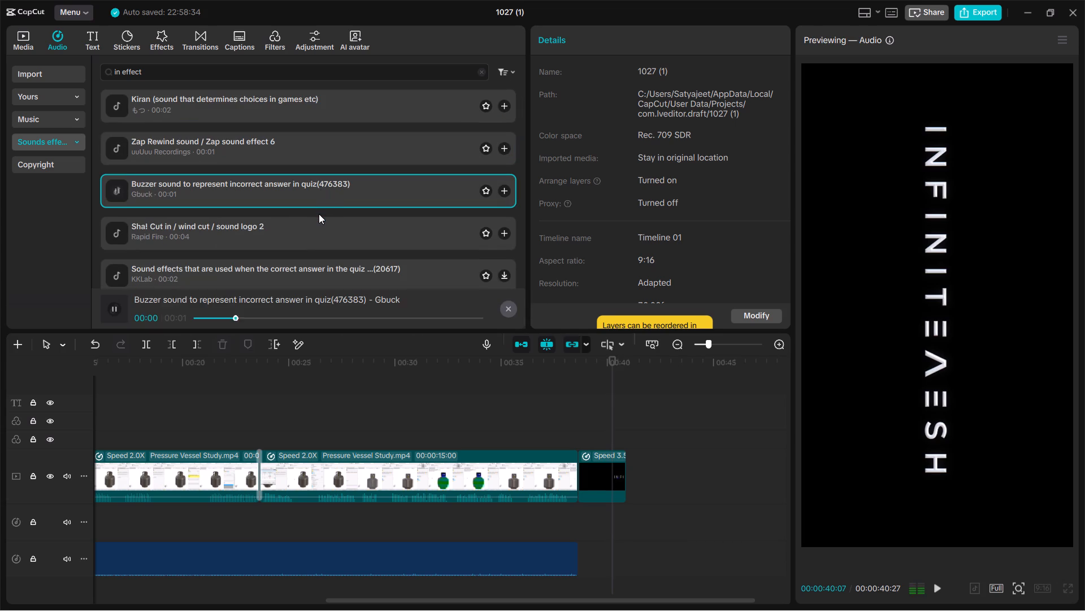
left_click(316, 234)
scroll(318, 231, "down", 1)
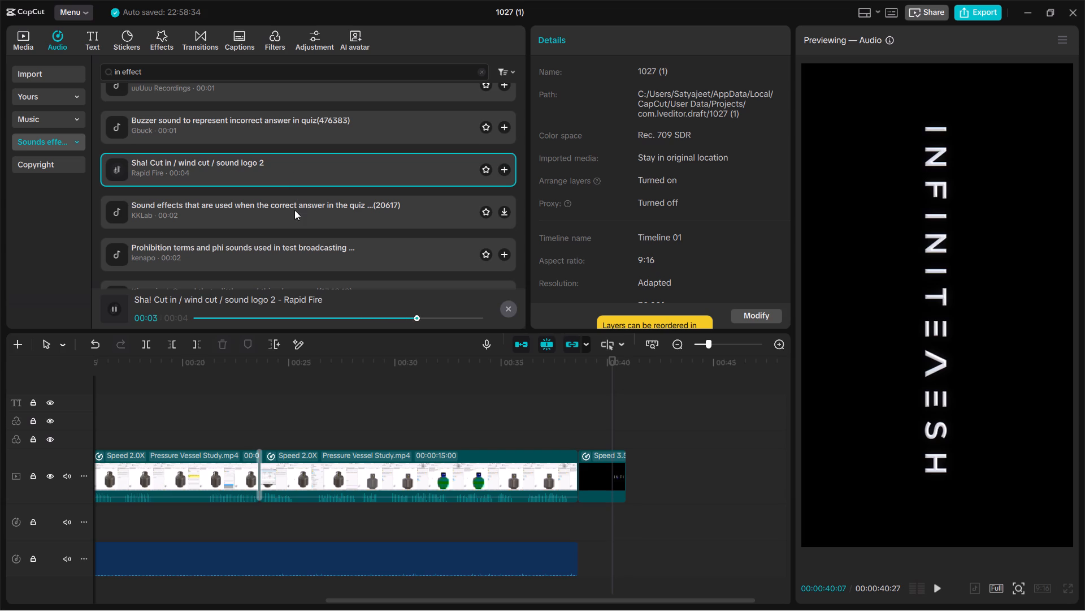
left_click(294, 210)
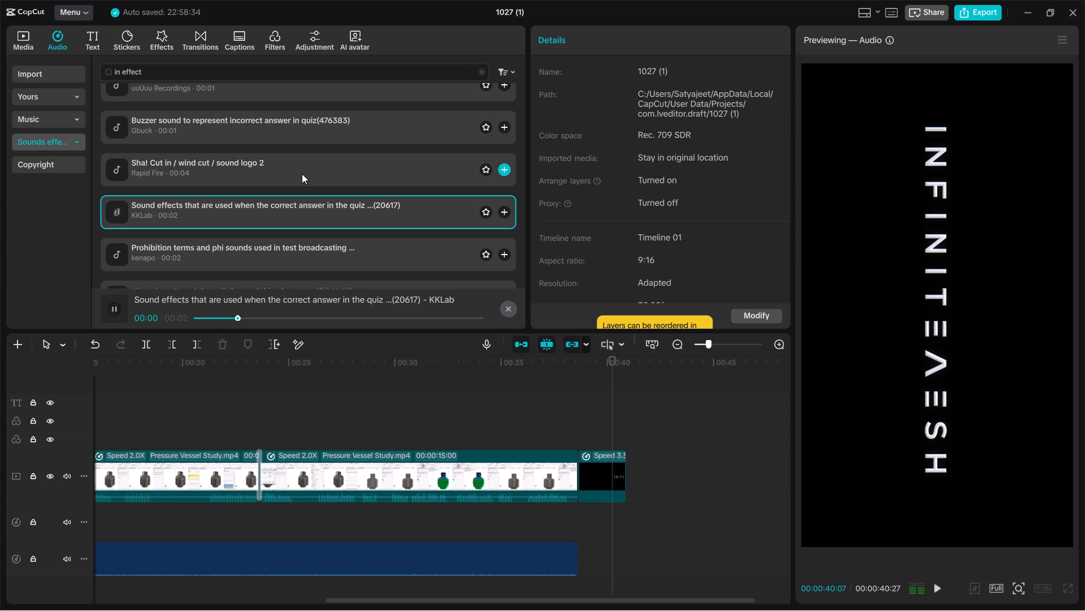
Go further through the sound effects and audition Finger snap finger patchin, Sound effect when telop etc. appear, and Summer stream Water.
scroll(311, 193, "down", 4)
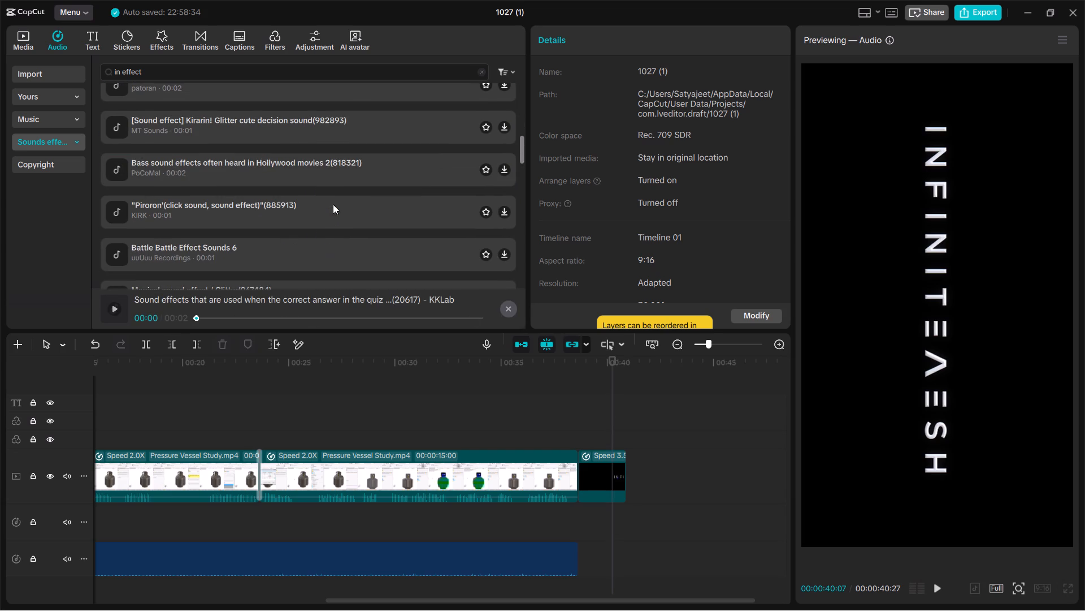
scroll(334, 210, "down", 7)
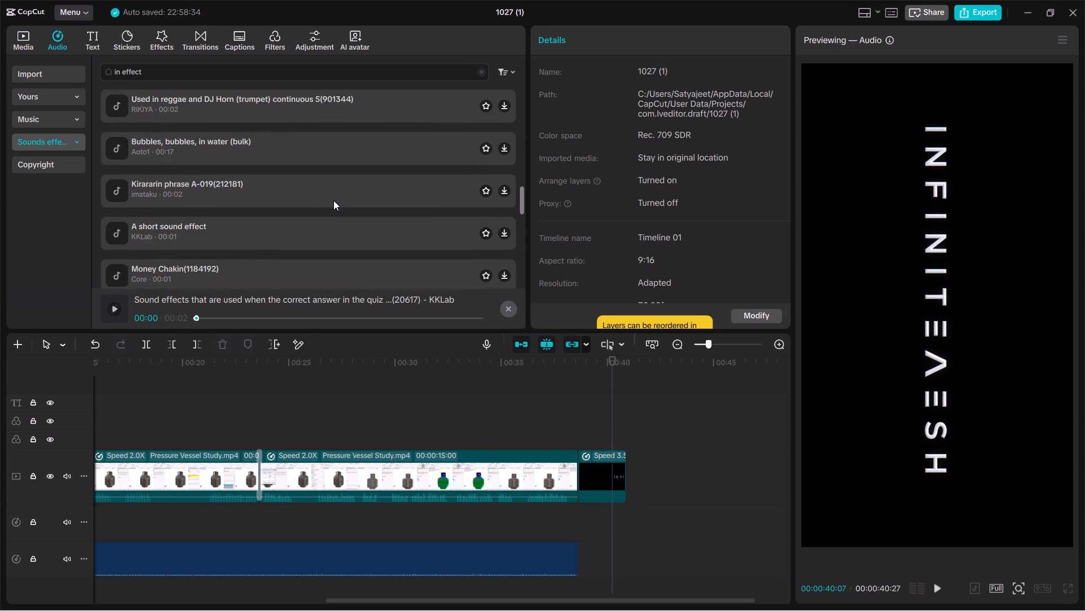
scroll(333, 200, "down", 3)
left_click(342, 119)
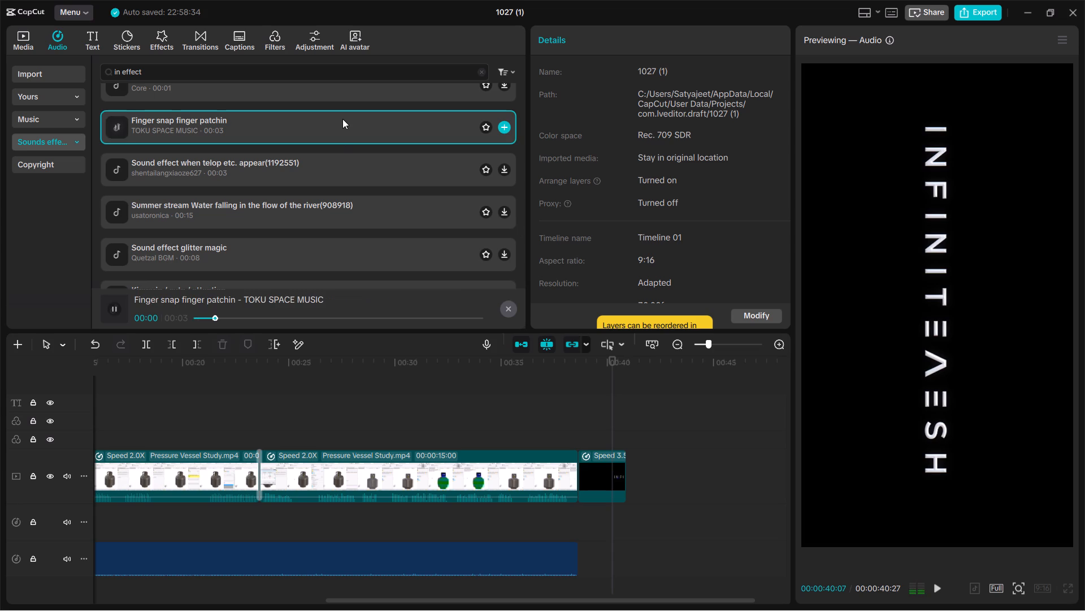
left_click(328, 162)
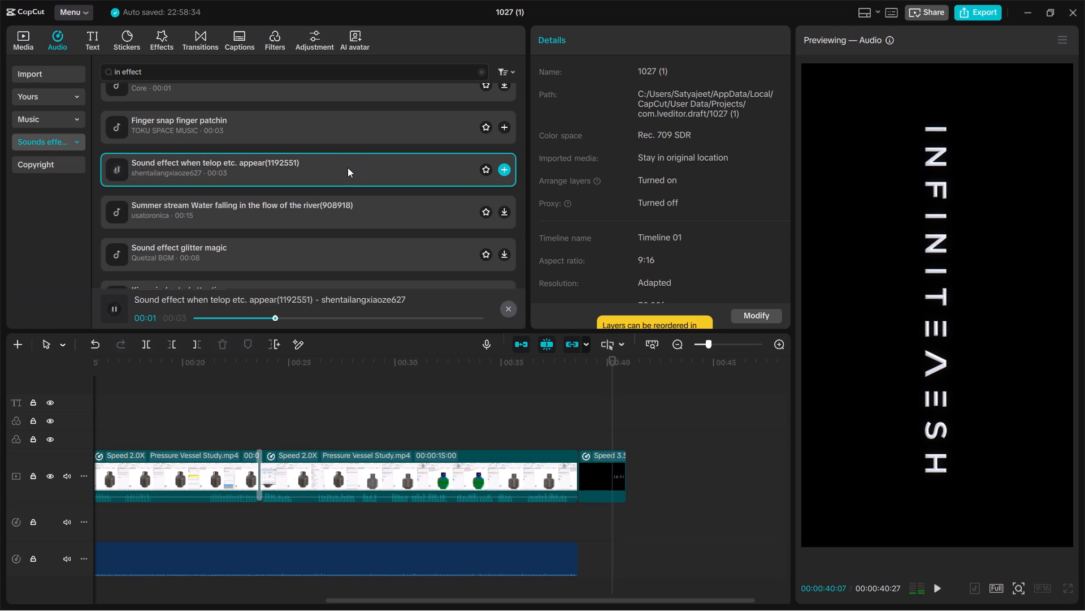
left_click(325, 232)
left_click(328, 218)
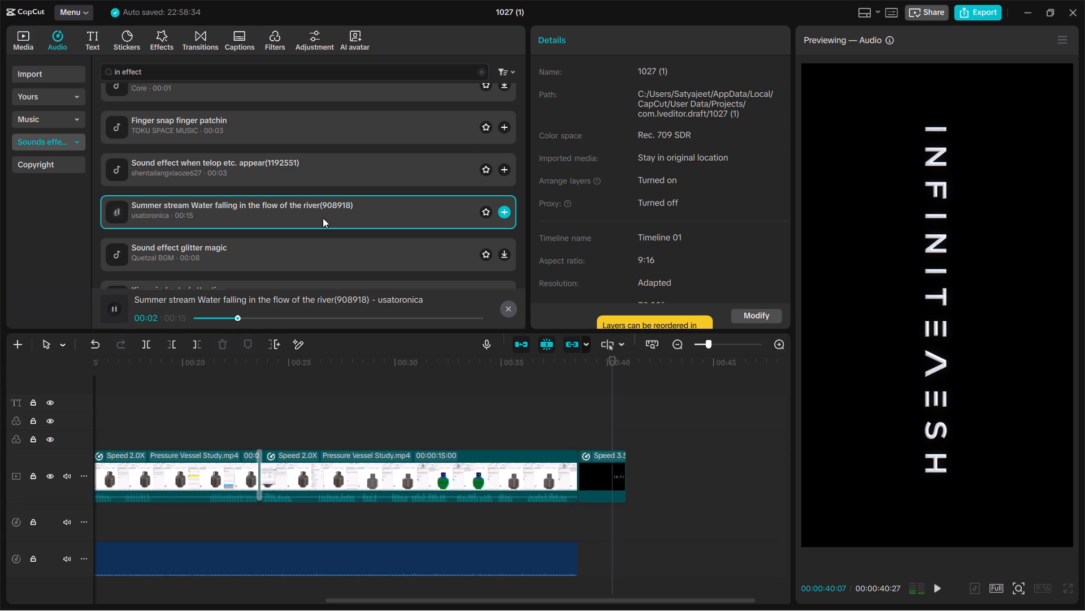
Audition further "in effect" sounds: glitter magic, Kirararin / cute / attention, JINROU Impact / Tension 1, Dragon's flame range attack, and Sound effect when telop appears.
left_click(278, 264)
scroll(308, 230, "down", 1)
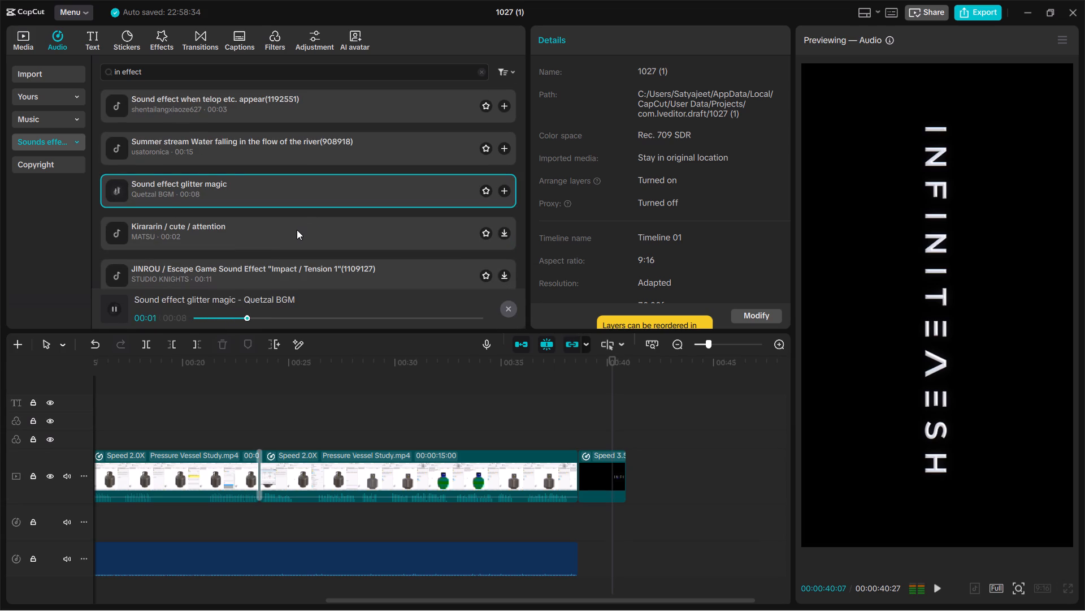
scroll(297, 230, "down", 1)
left_click(278, 176)
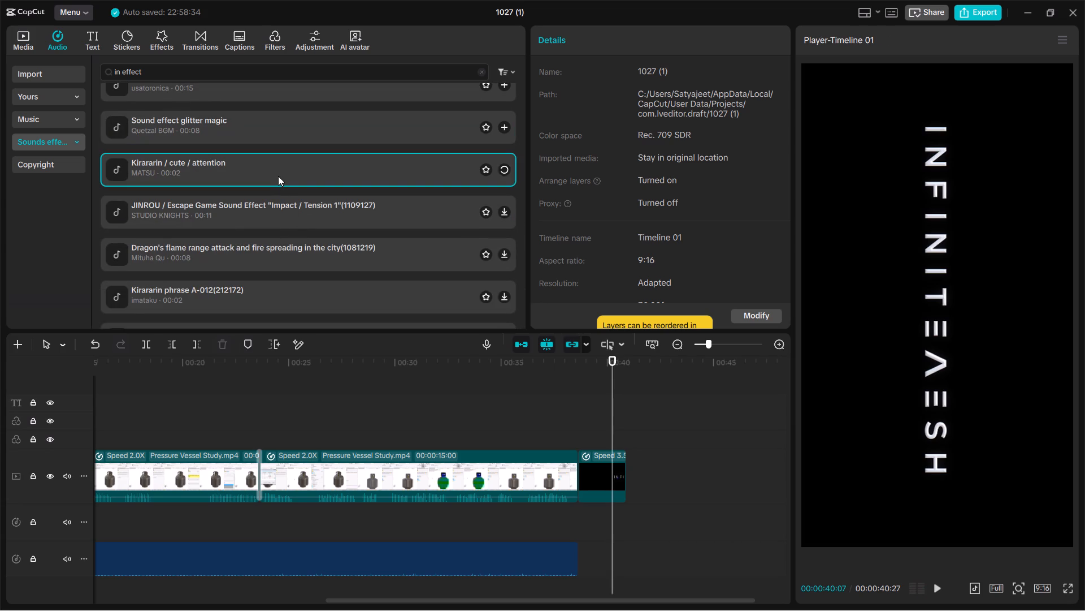
left_click(266, 209)
scroll(306, 184, "down", 1)
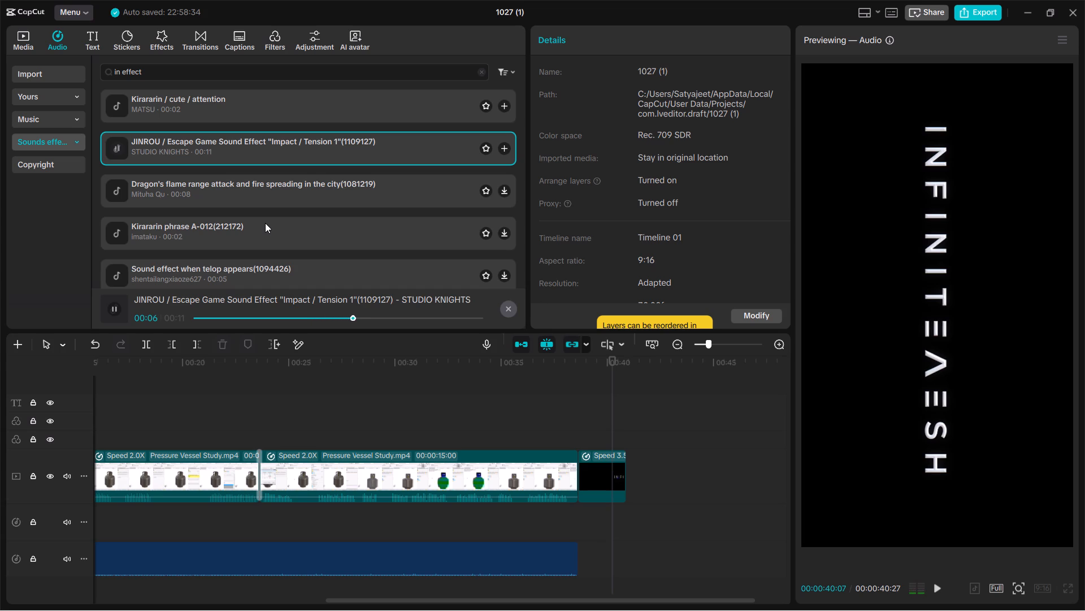
left_click(237, 158)
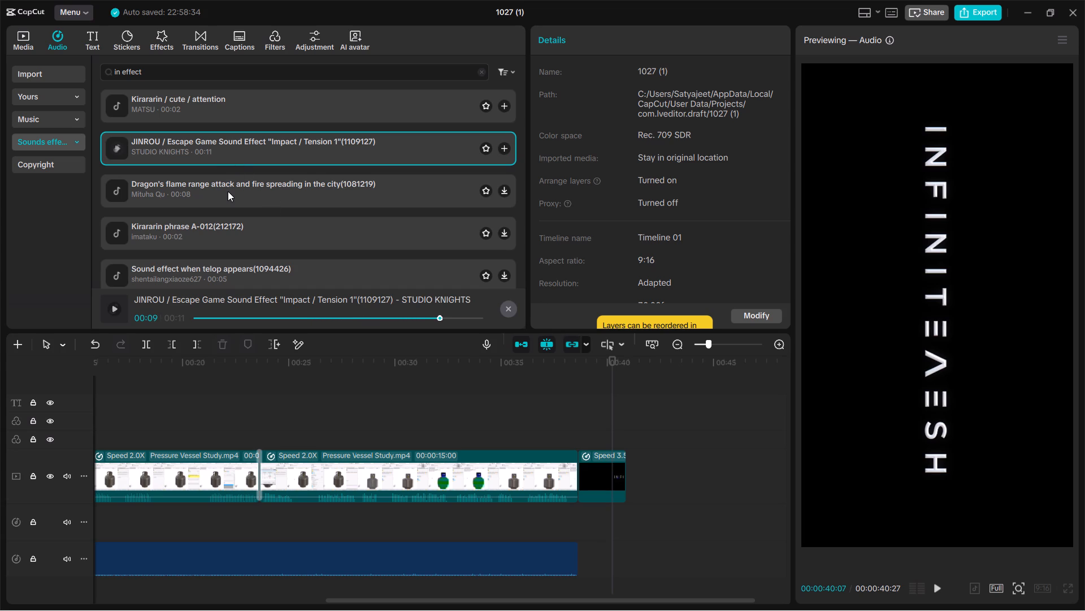
left_click(228, 191)
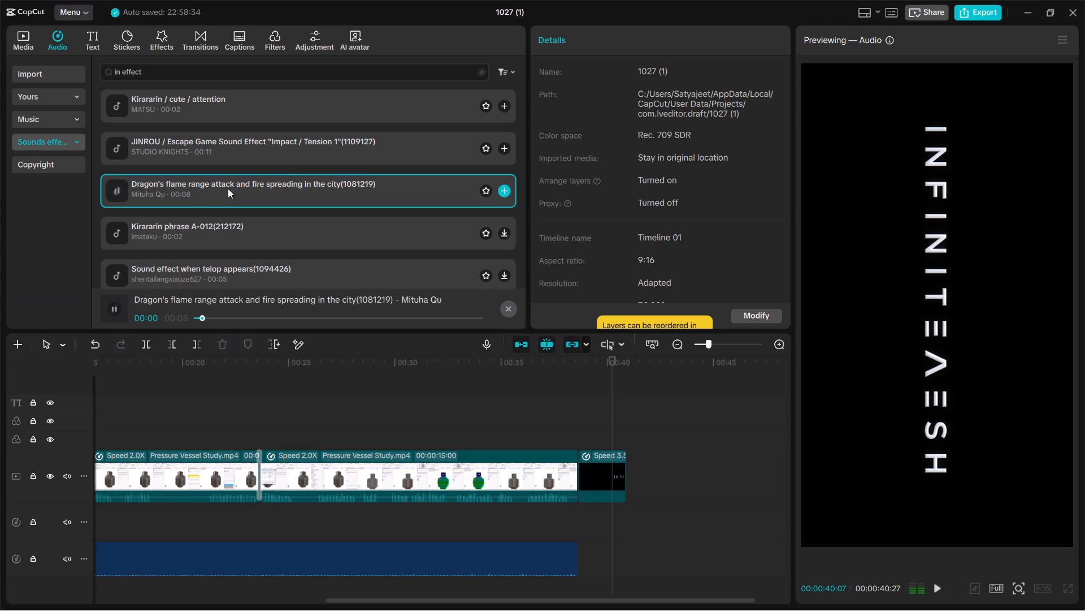
scroll(292, 216, "down", 1)
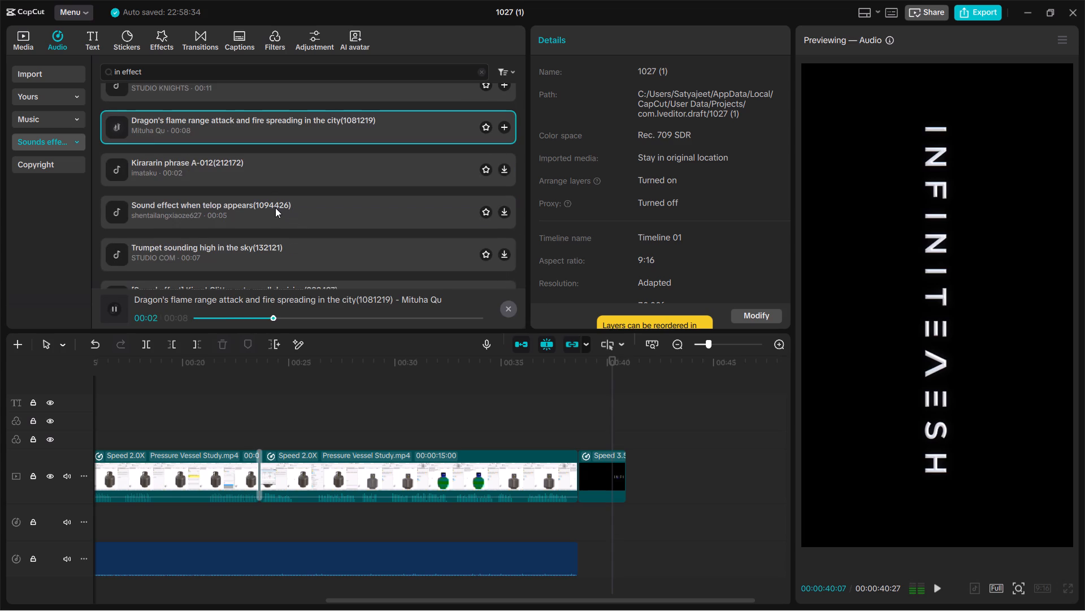
left_click(279, 219)
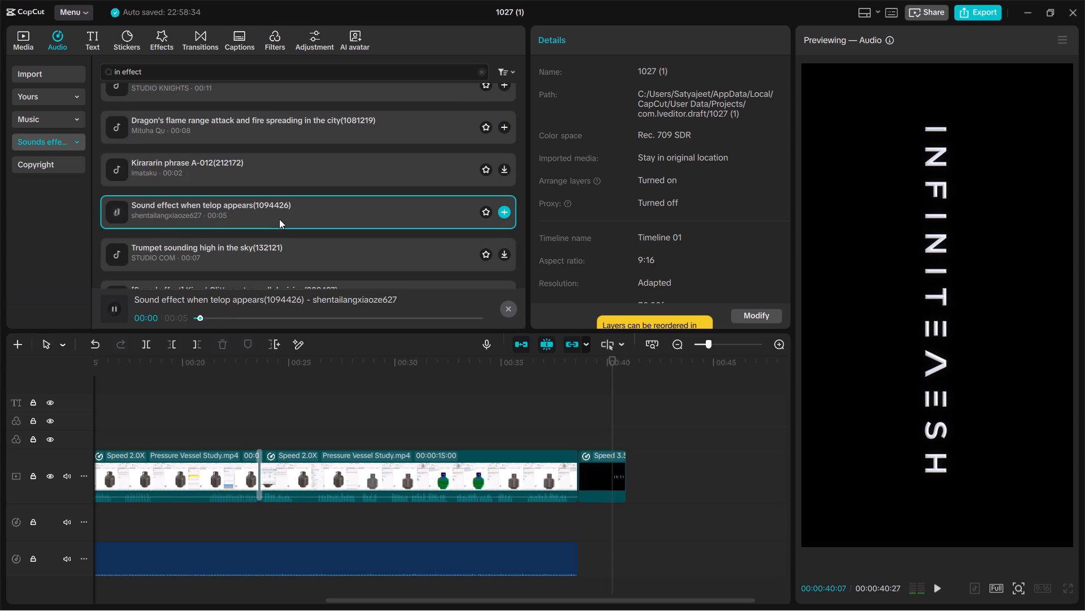
Continue down the results and audition Weakening spell effect_3, Sound effect at the time of questioning 2, Switch, Retro ending, and the alternate glitter magic sound.
scroll(279, 219, "down", 1)
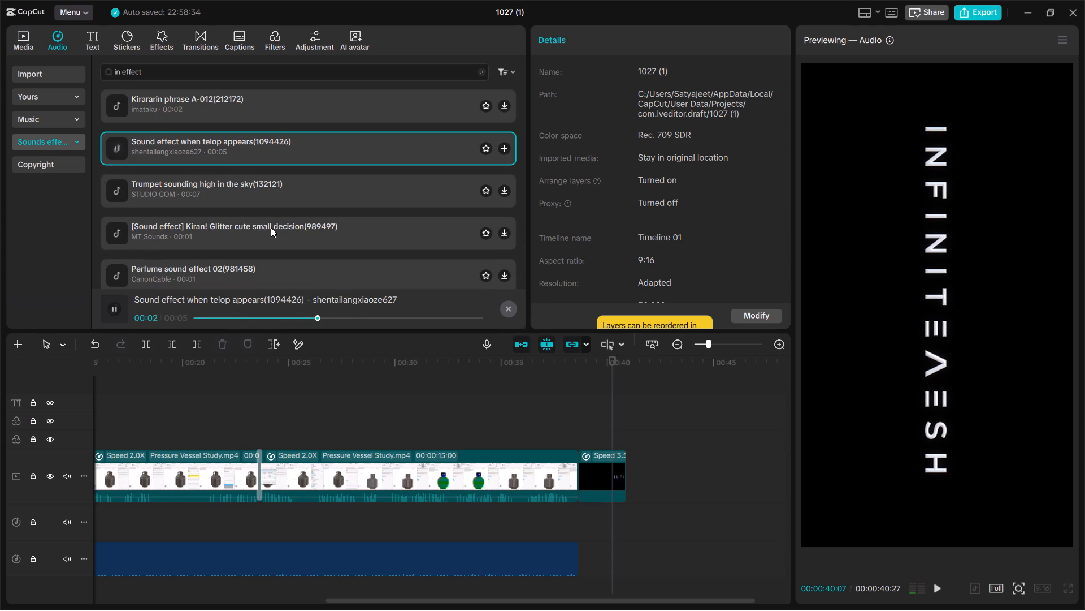
scroll(272, 227, "down", 2)
left_click(258, 225)
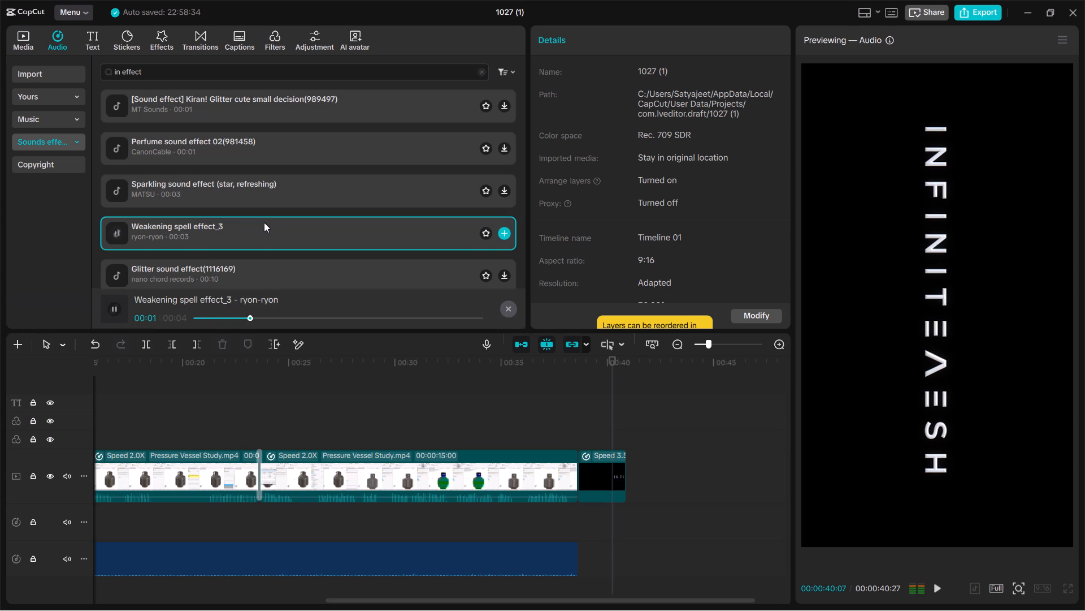
scroll(264, 222, "down", 2)
left_click(258, 195)
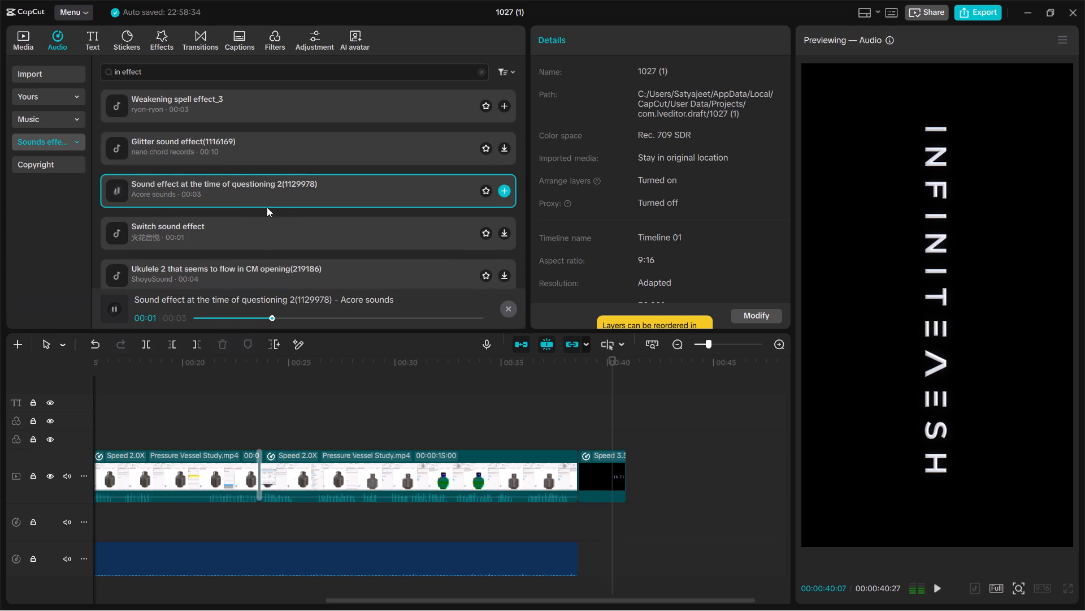
left_click(261, 227)
scroll(302, 206, "down", 1)
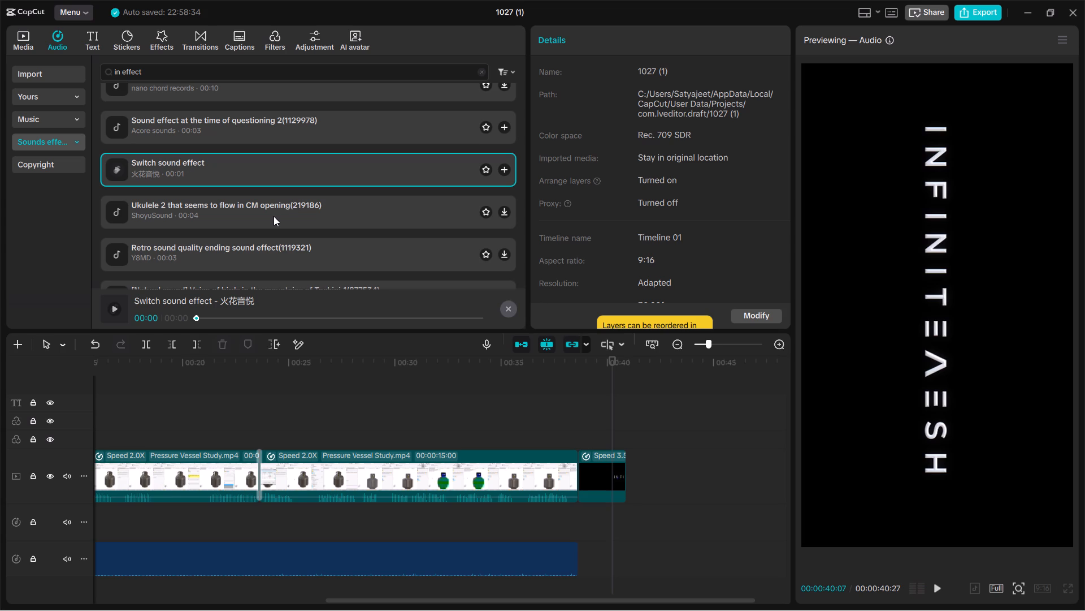
scroll(279, 214, "down", 1)
left_click(264, 195)
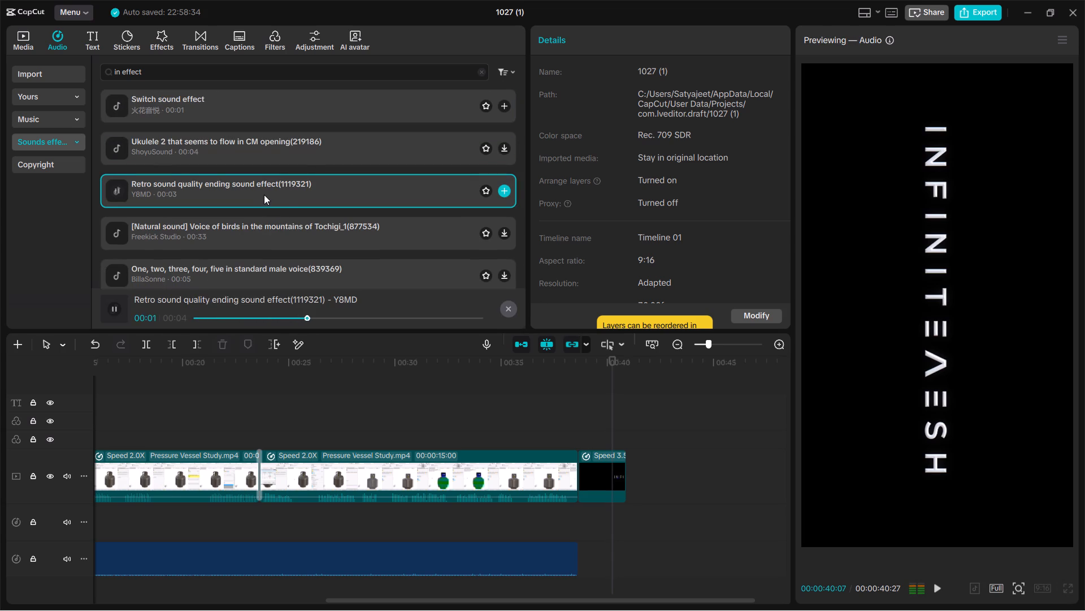
scroll(288, 192, "down", 1)
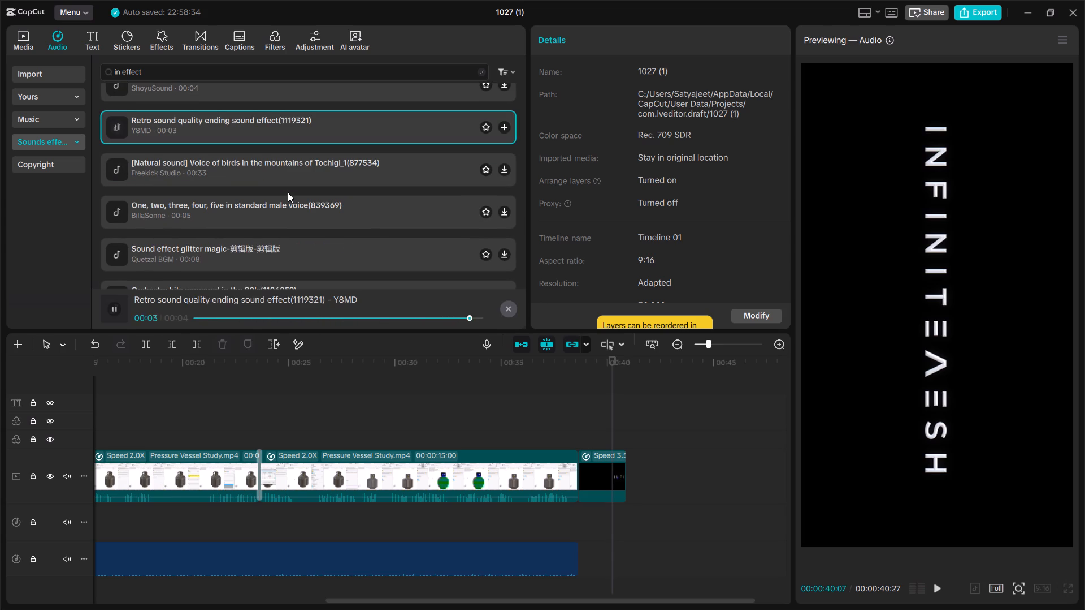
left_click(271, 256)
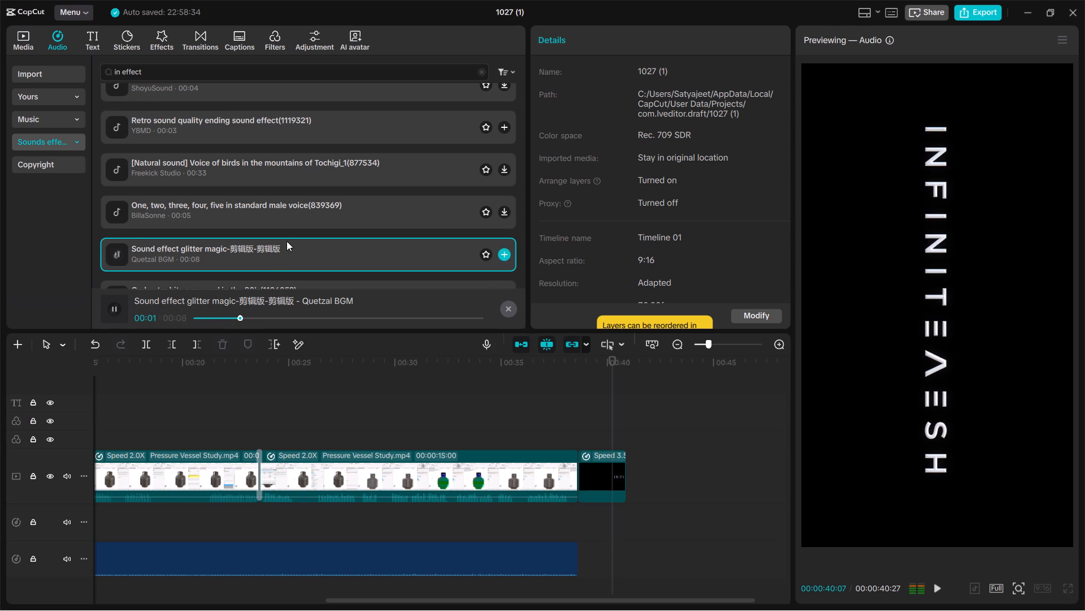
Return to the earlier results and audition Finger snap finger patchin, Kiran, Zap Rewind sound 6, and the incorrect-answer buzzer again.
scroll(287, 241, "up", 15)
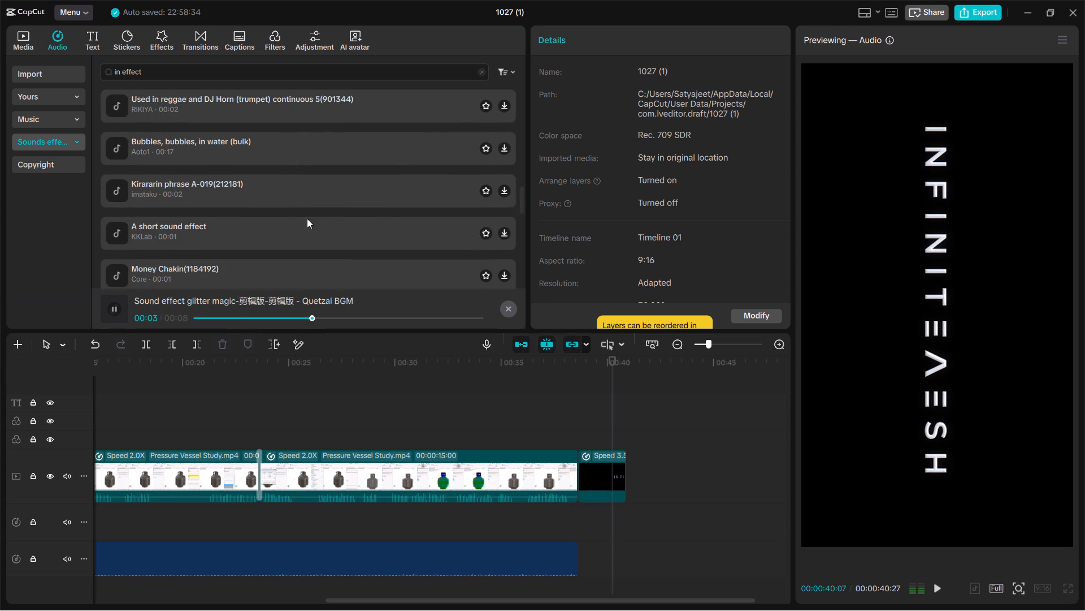
scroll(314, 242, "down", 1)
left_click(316, 238)
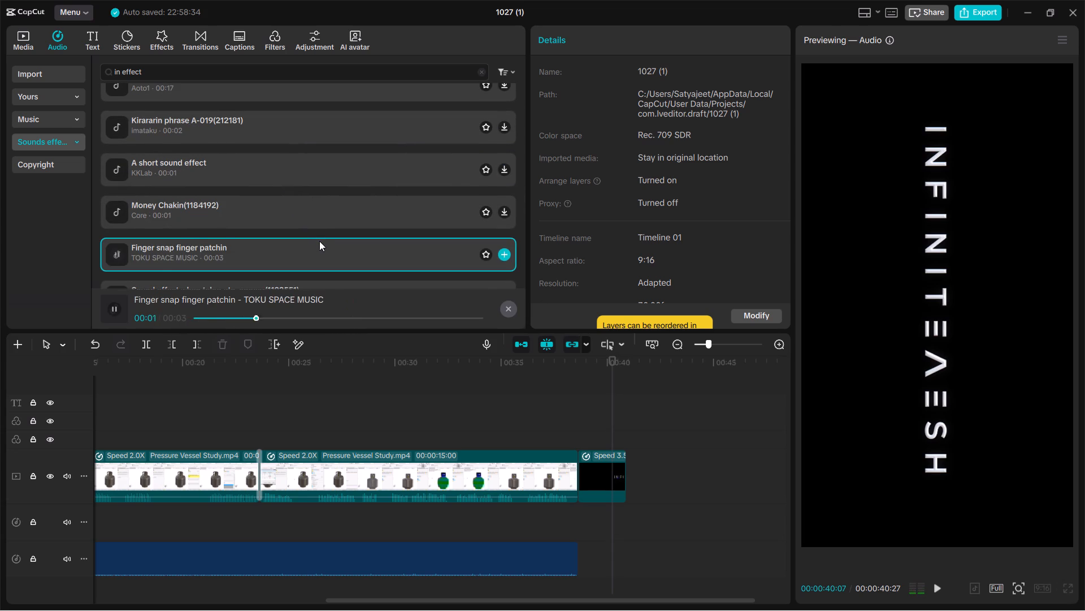
scroll(311, 243, "down", 1)
scroll(314, 231, "up", 15)
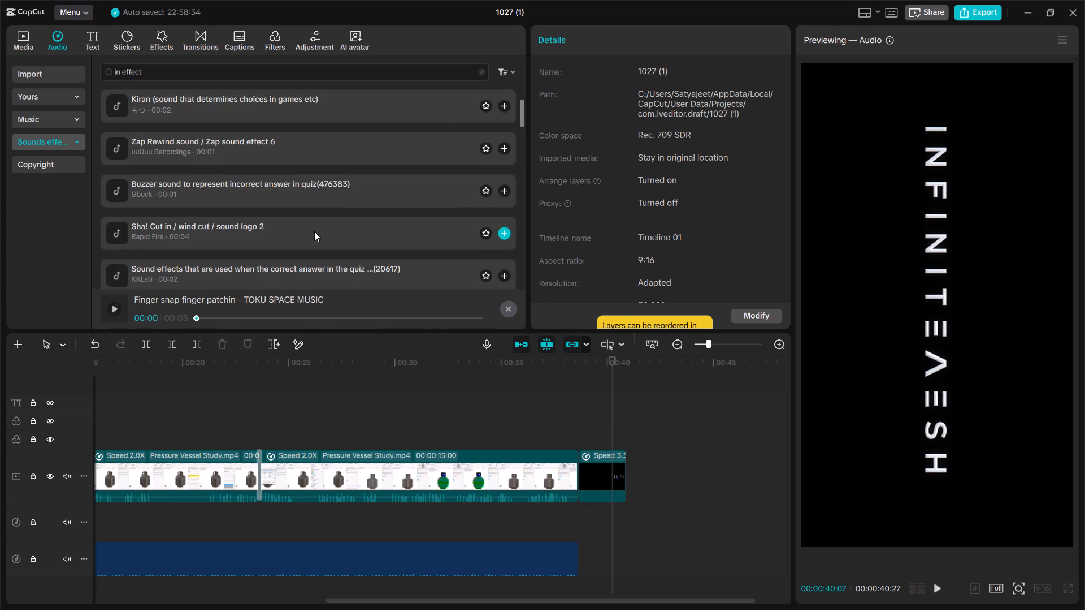
scroll(314, 231, "up", 2)
left_click(329, 234)
scroll(329, 234, "down", 1)
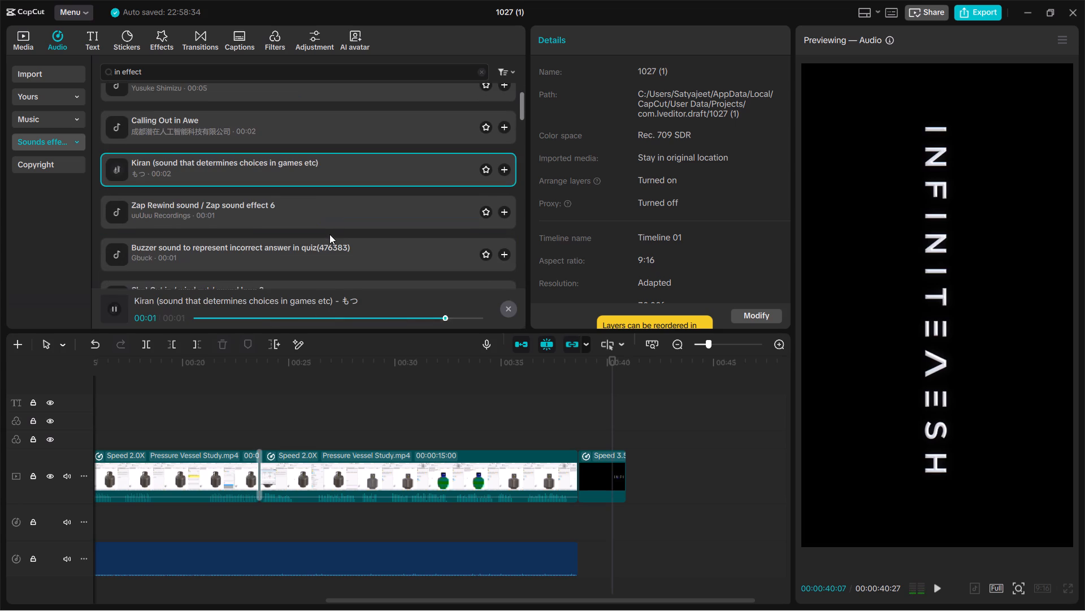
left_click(336, 225)
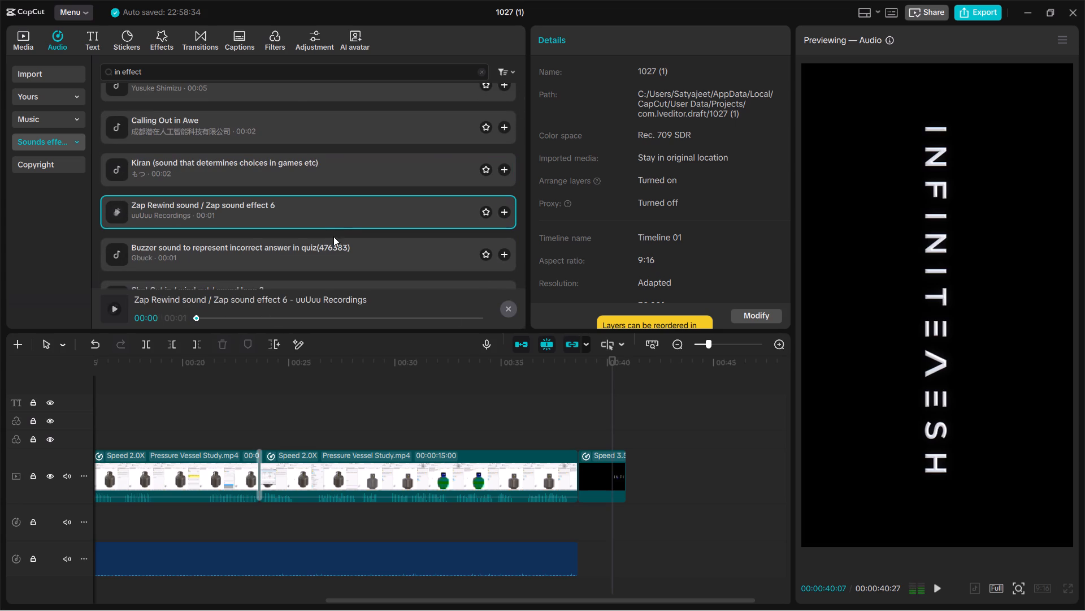
left_click(329, 248)
Add Sha! Cut in / wind cut / sound logo 2 after the music, at the logo clip's start, and play back the outro.
scroll(333, 237, "down", 1)
left_click(331, 230)
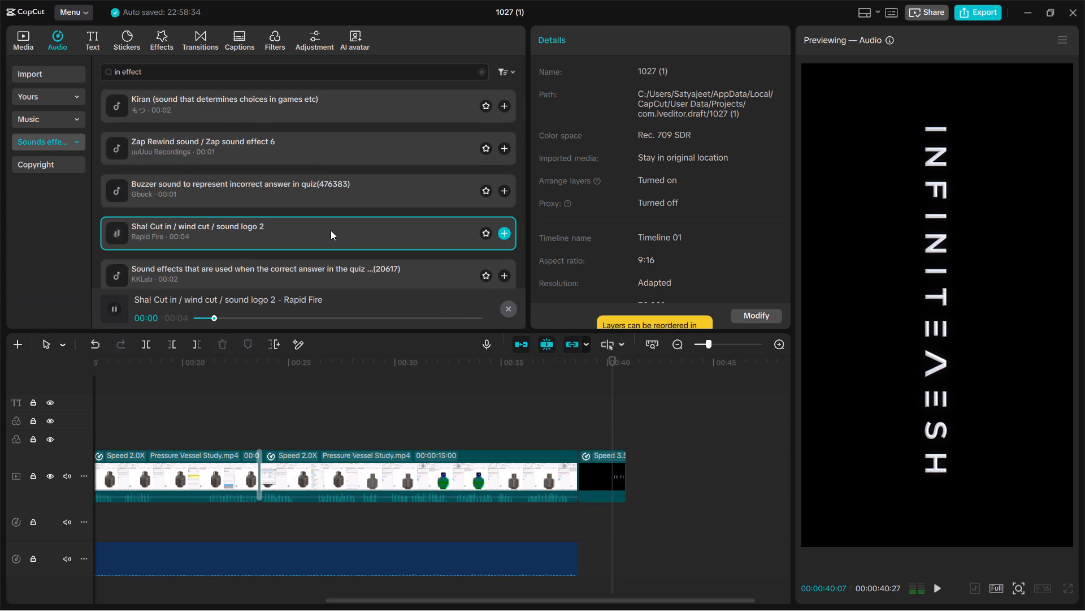
left_click_drag(330, 230, 579, 552)
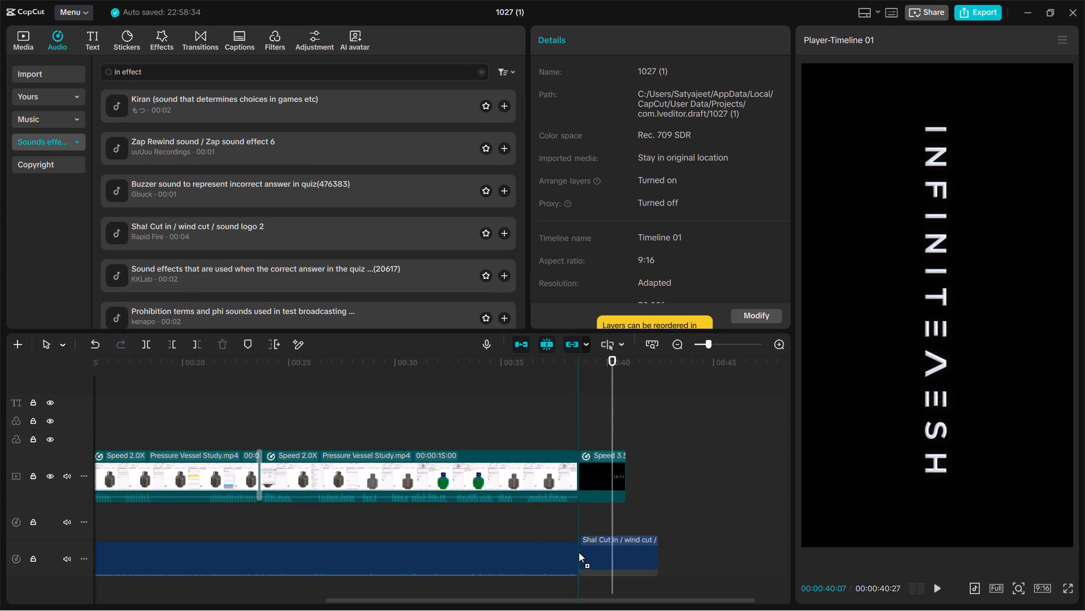
left_click_drag(579, 552, 579, 556)
left_click_drag(612, 518, 567, 521)
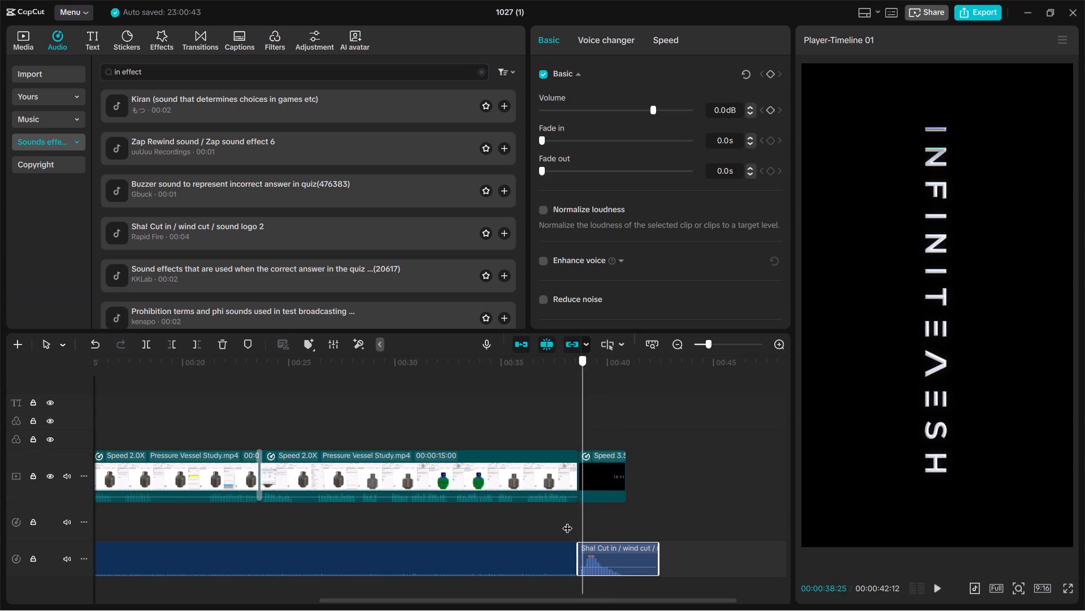
left_click_drag(567, 521, 576, 528)
key("space")
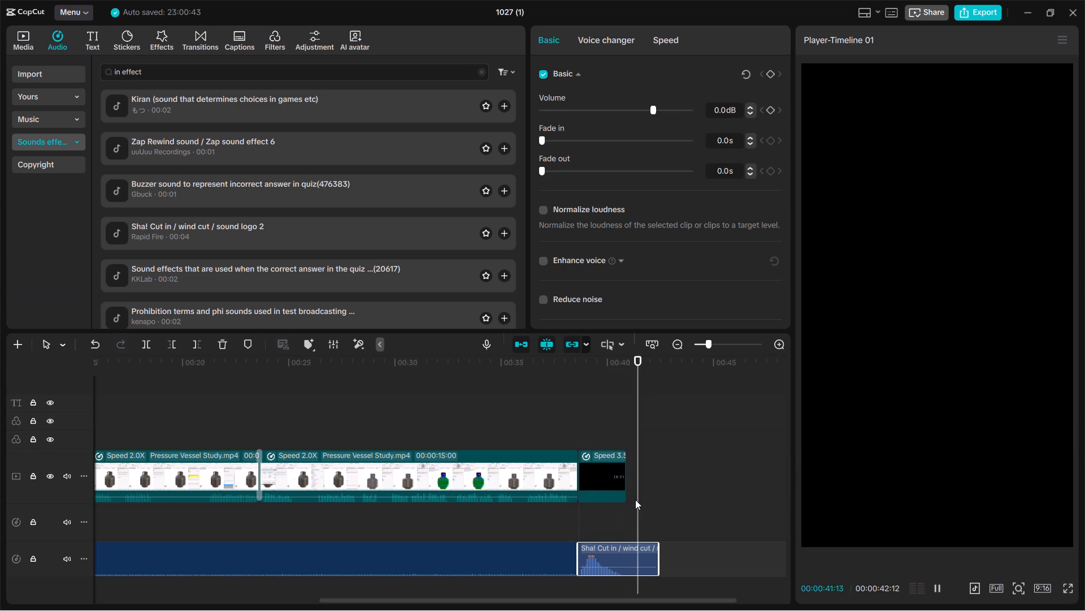
key("space")
Trim the end of the Sha! Cut in sound to the end of the logo clip at 00:00:40:27.
left_click_drag(641, 493, 628, 505)
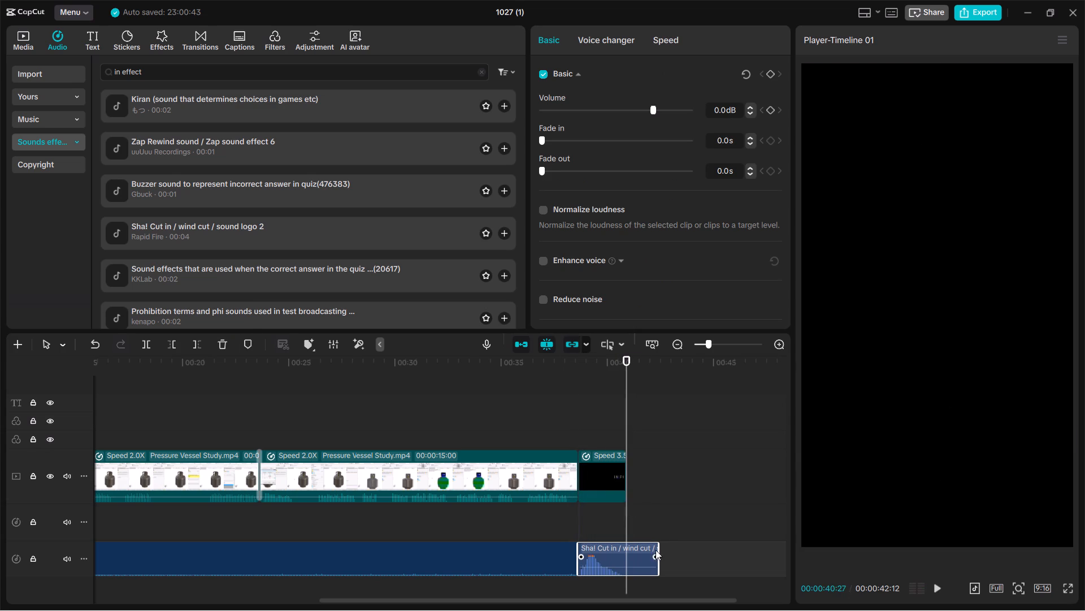
left_click(643, 558)
key("w")
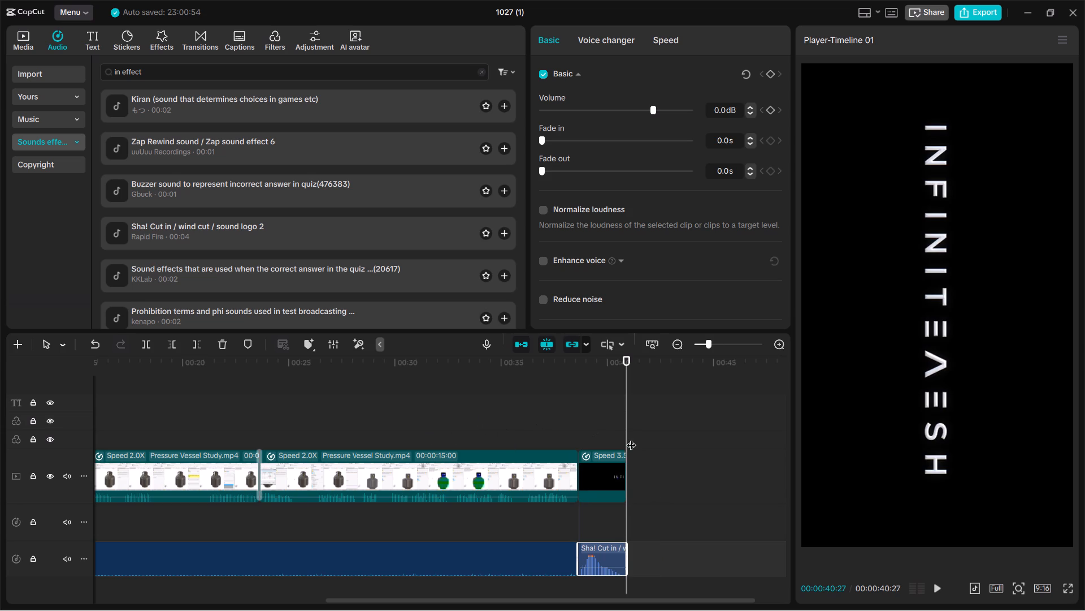
Play back the opening title from the start of the timeline.
left_click_drag(624, 424, 68, 469)
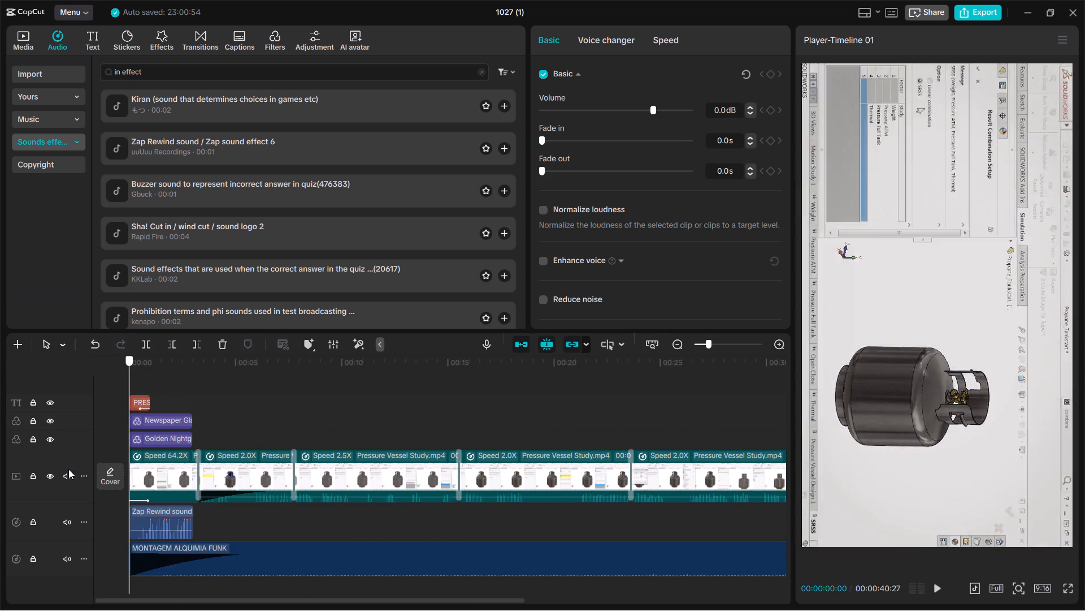
left_click_drag(68, 469, 64, 471)
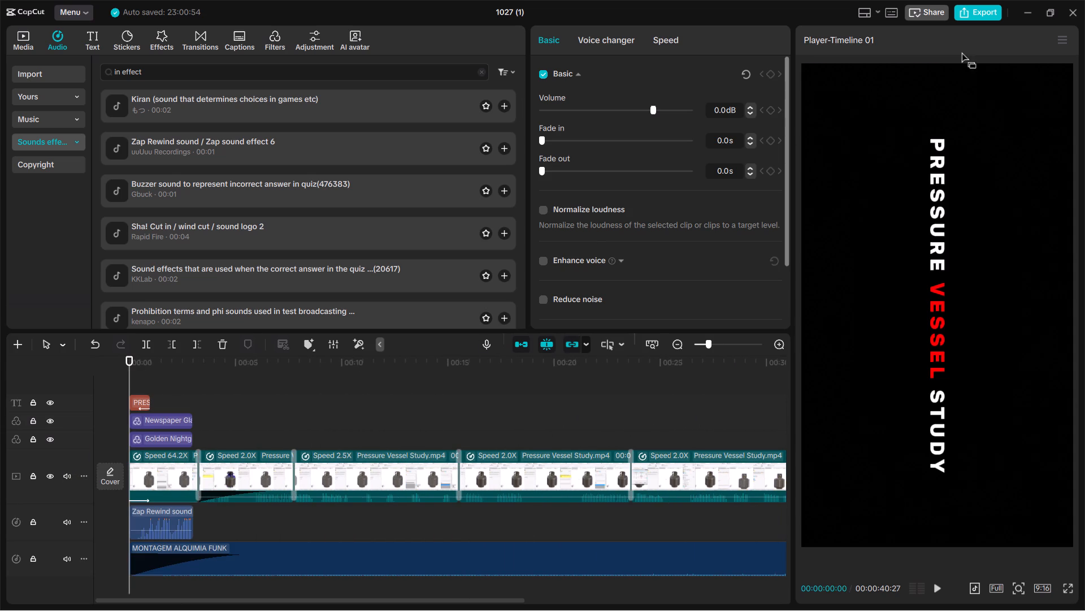
key("space")
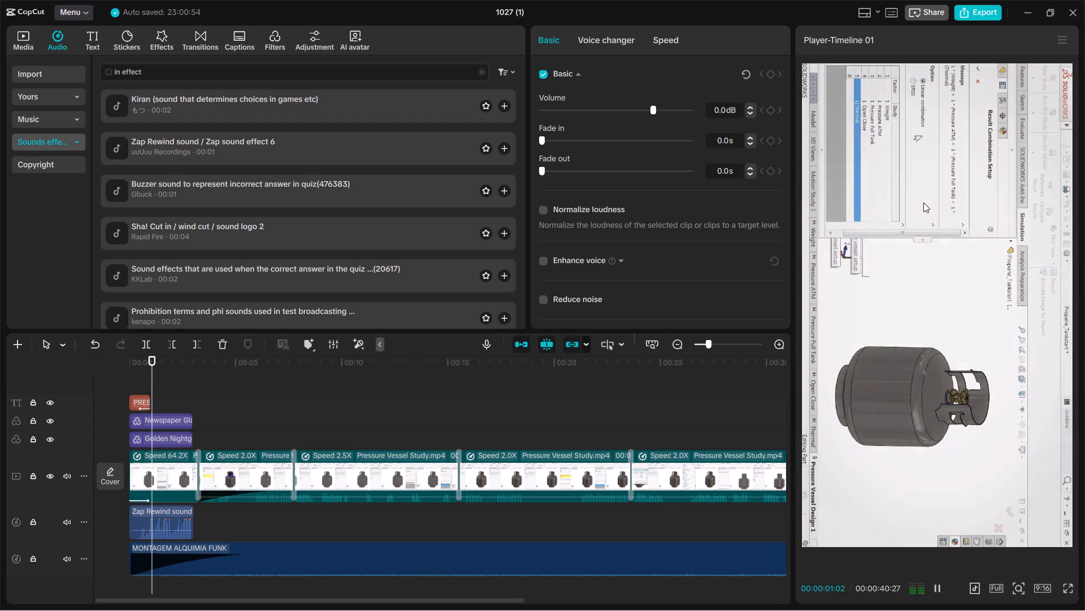
key("space")
Change the font of the PRESSURE VESSEL STUDY title to SeymourOne.
left_click(138, 406)
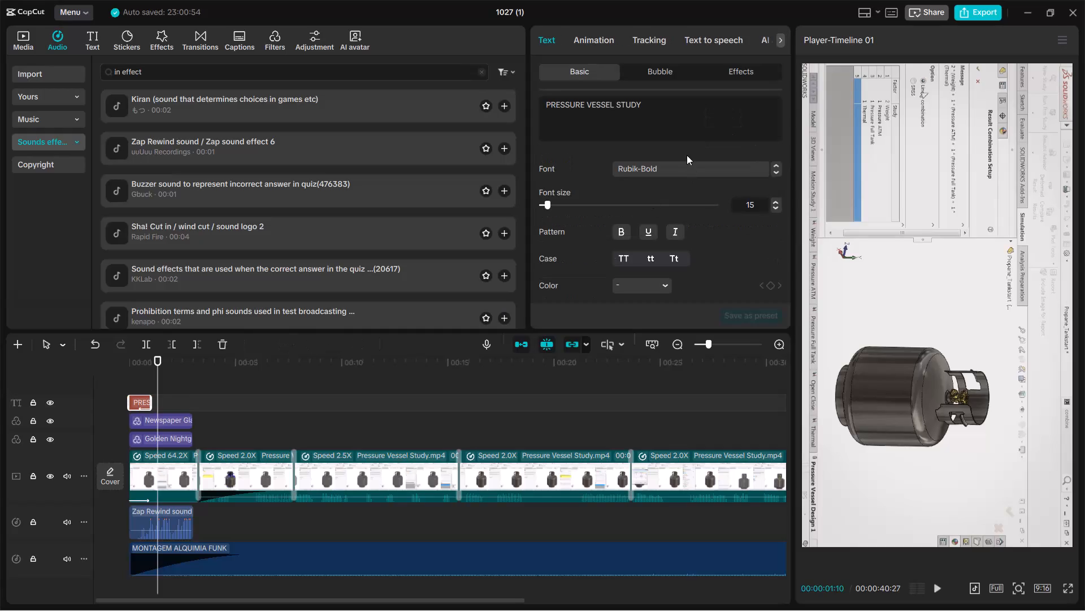
left_click(689, 167)
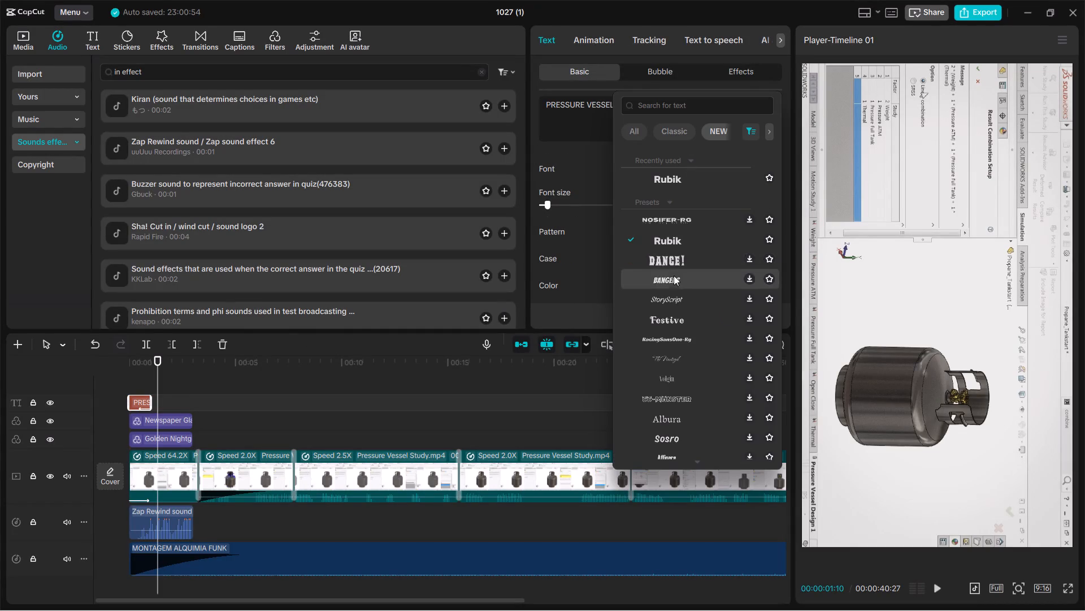
scroll(675, 300, "down", 1)
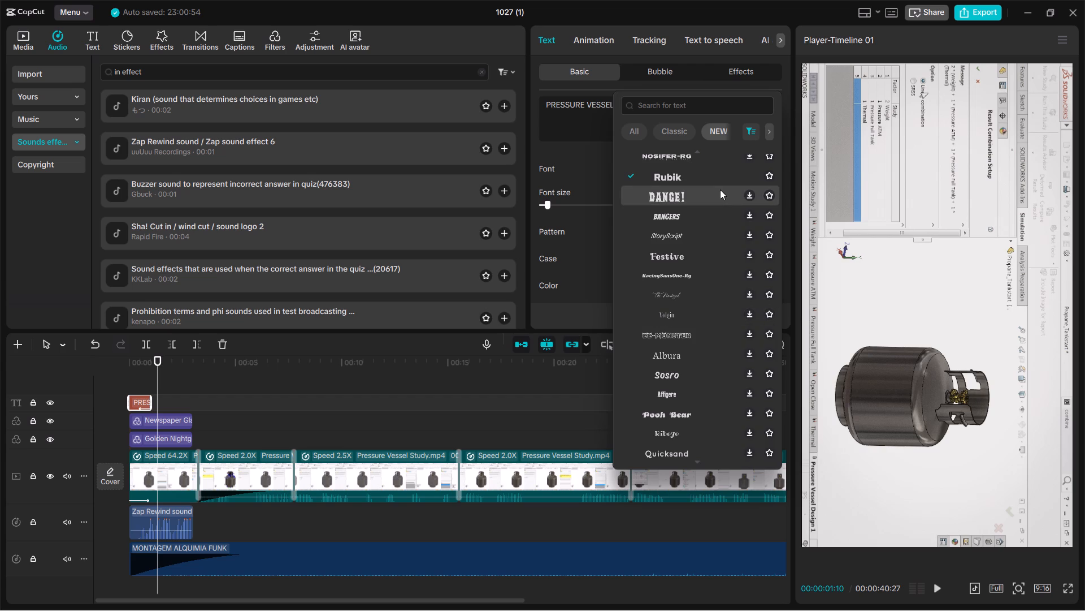
scroll(706, 342, "down", 3)
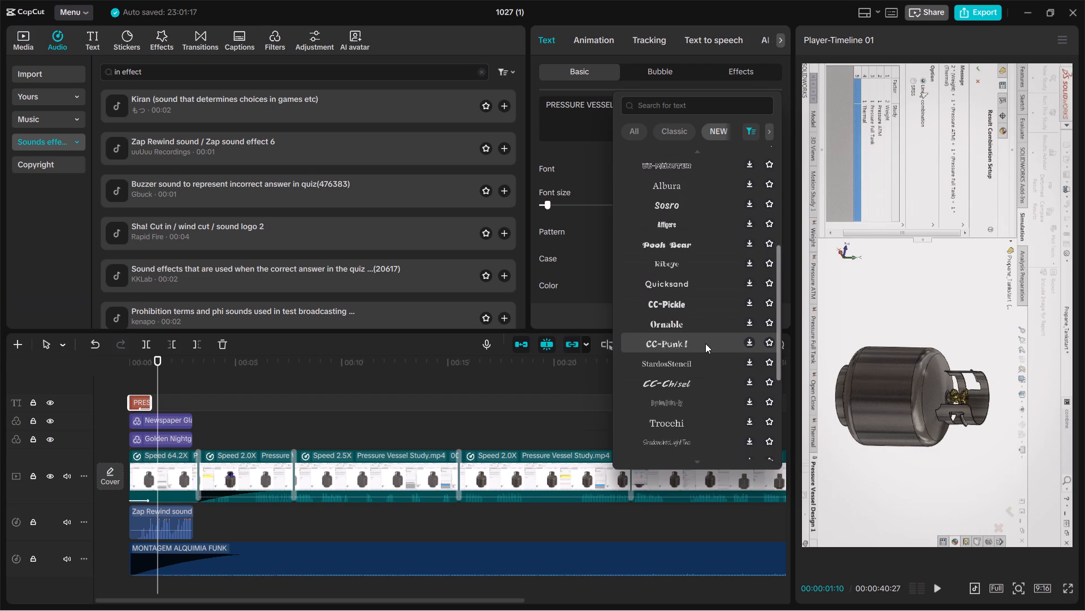
scroll(705, 343, "down", 4)
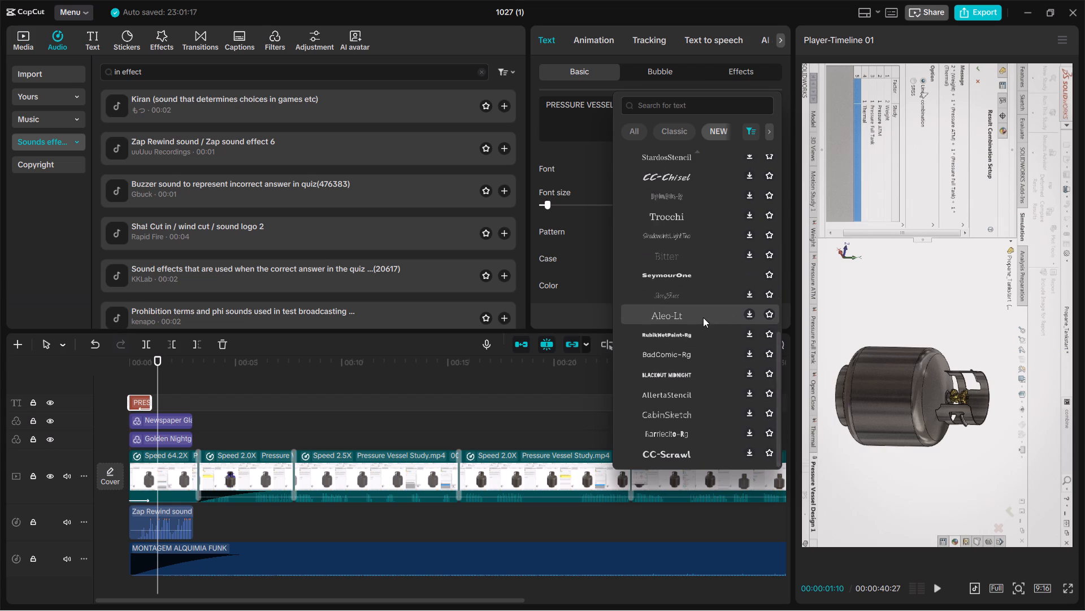
left_click(700, 271)
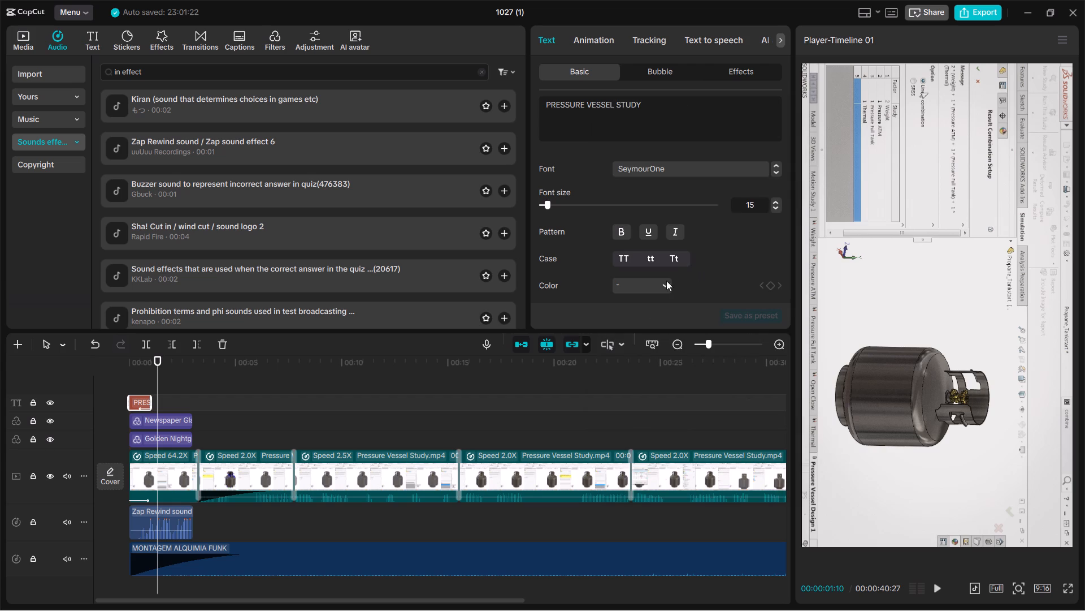
Search the fonts for I PHONE and set the PRESSURE VESSEL STUDY title's font to Adobe Caslon Pro.
left_click_drag(161, 378, 92, 380)
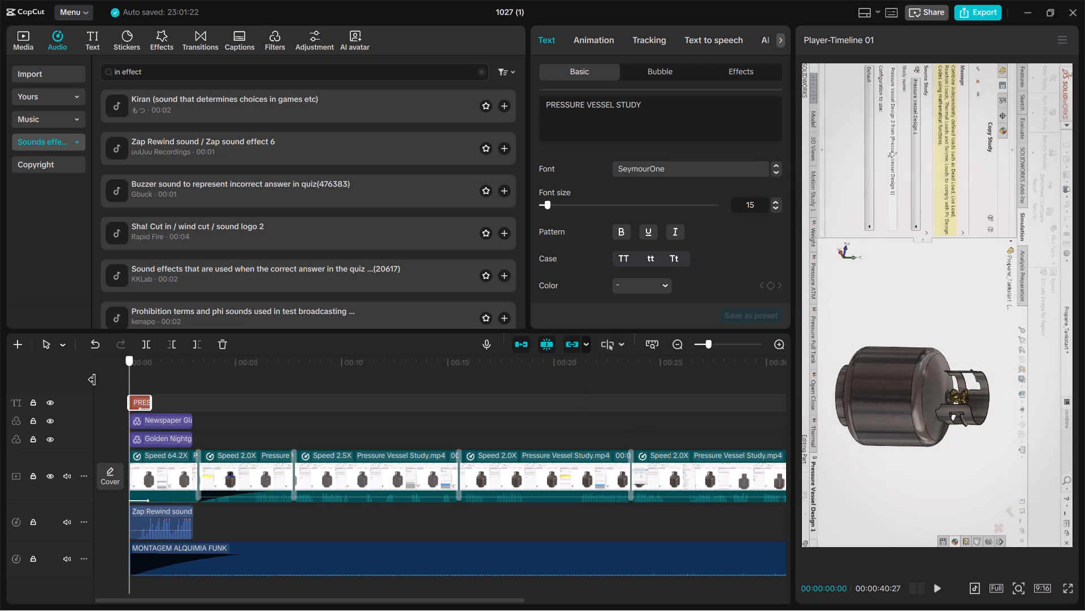
left_click_drag(92, 380, 91, 380)
left_click(678, 170)
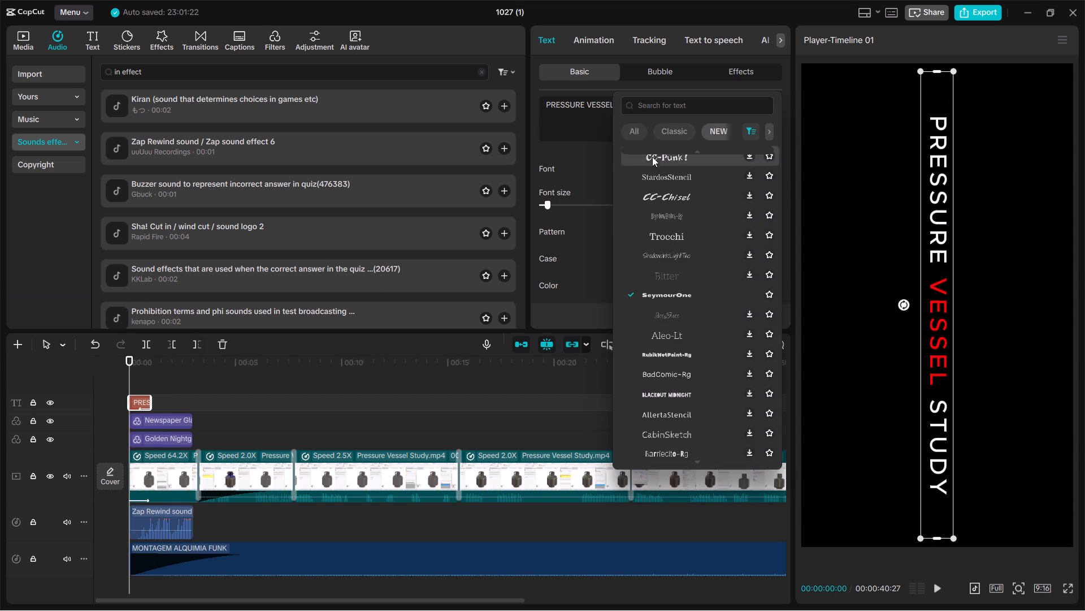
left_click(667, 113)
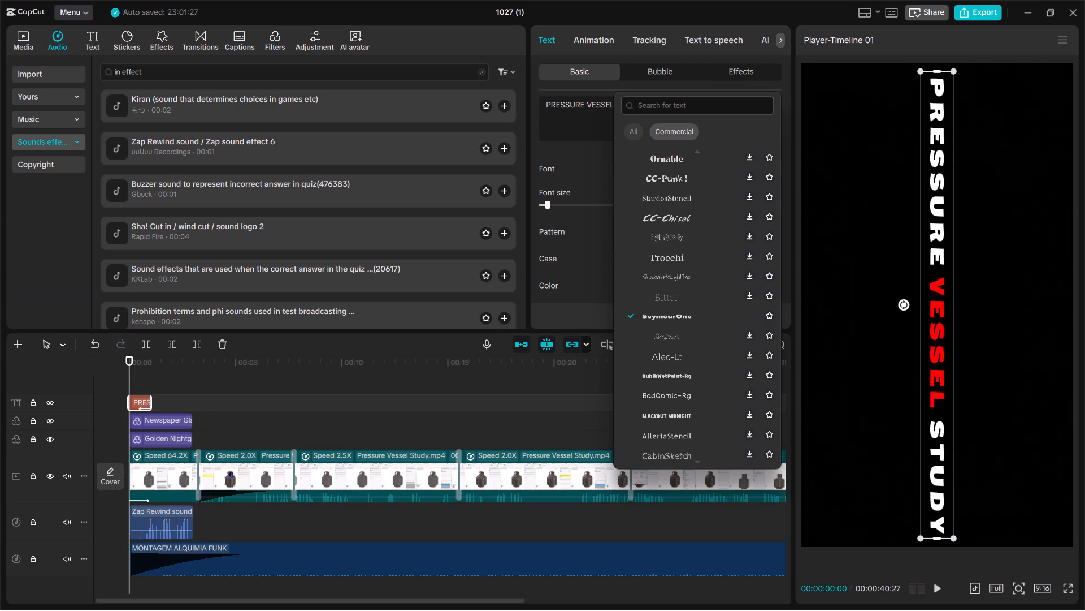
type("I")
key("space")
type("PHONE")
key("Return")
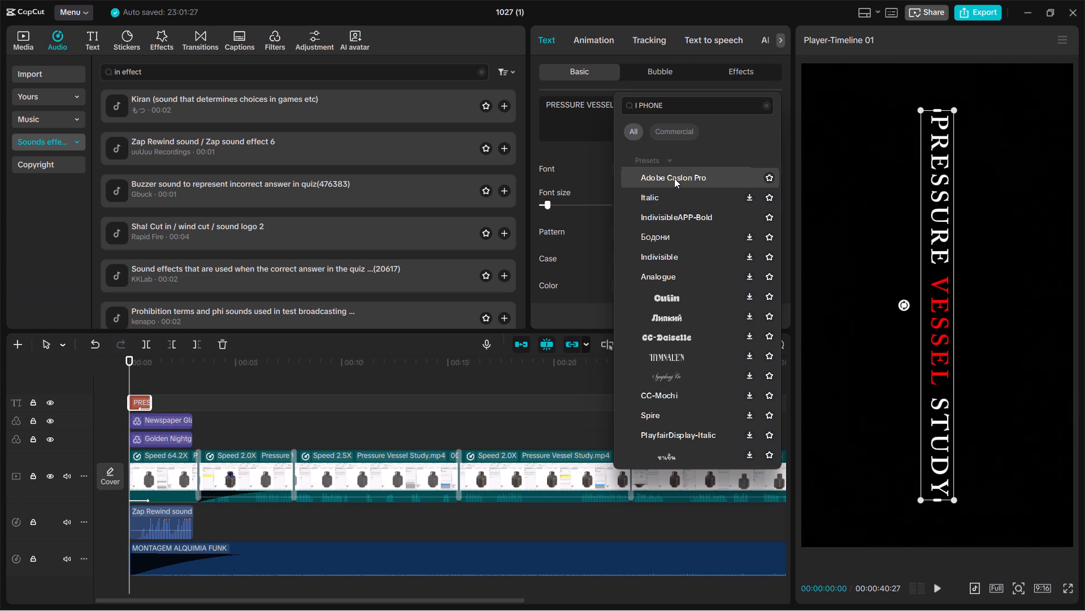
left_click(674, 178)
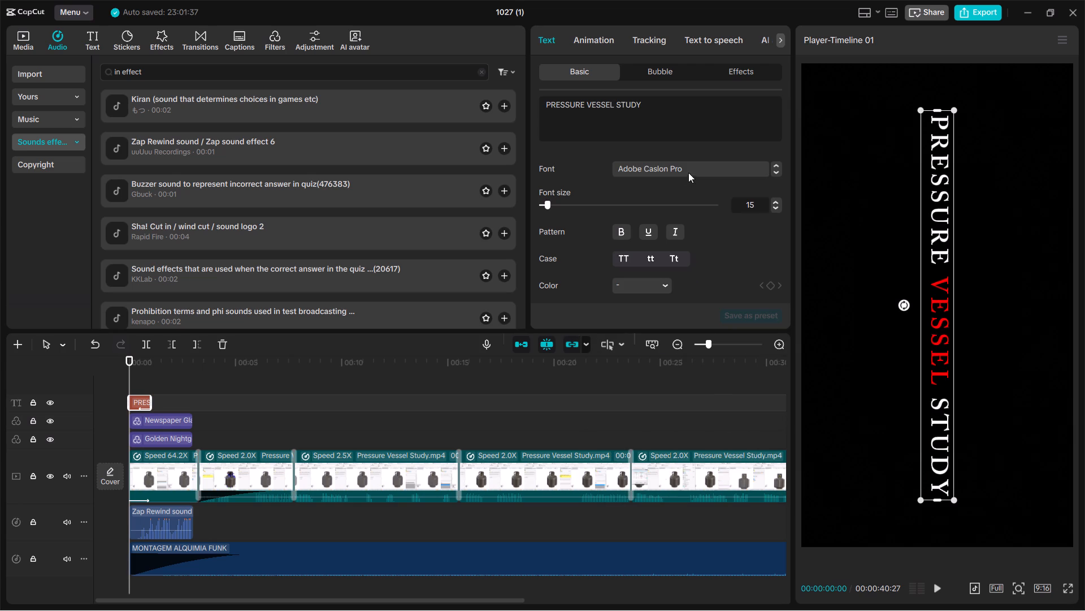
Make the PRESSURE VESSEL STUDY title bold.
left_click(625, 230)
left_click(625, 230)
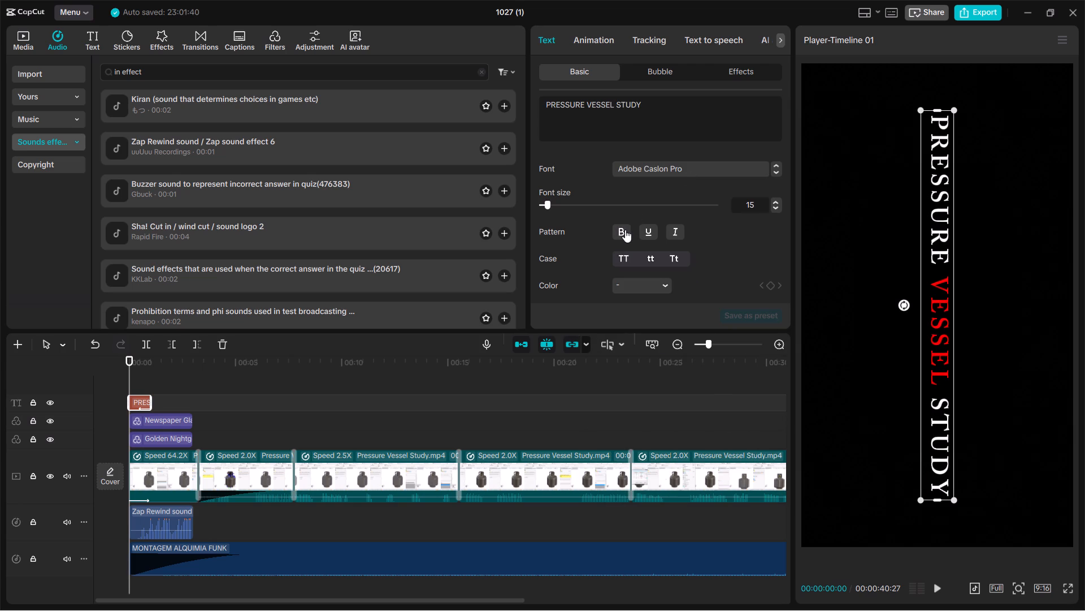
left_click(625, 230)
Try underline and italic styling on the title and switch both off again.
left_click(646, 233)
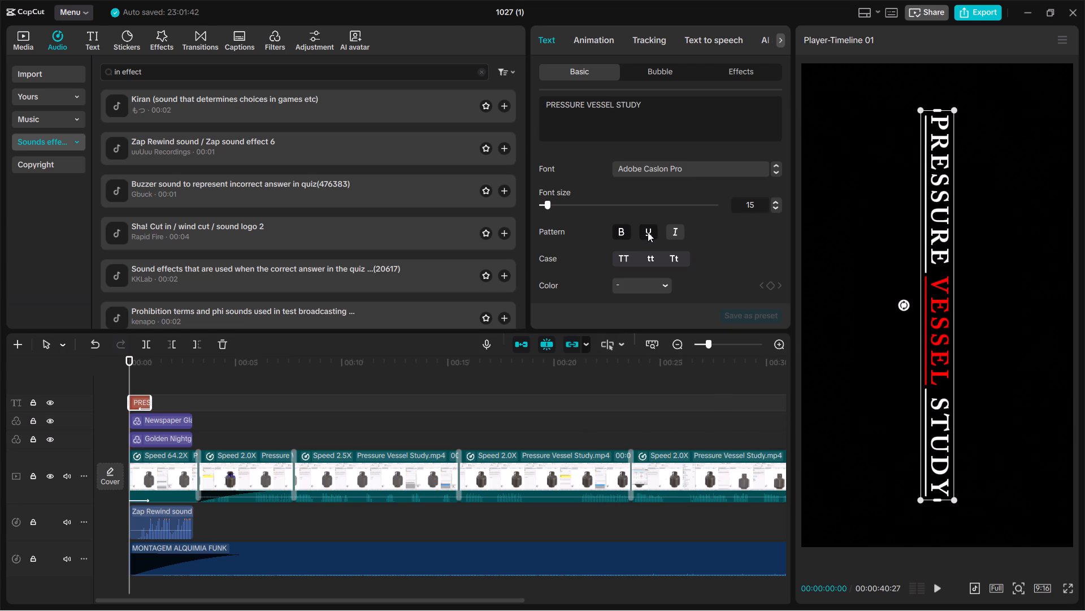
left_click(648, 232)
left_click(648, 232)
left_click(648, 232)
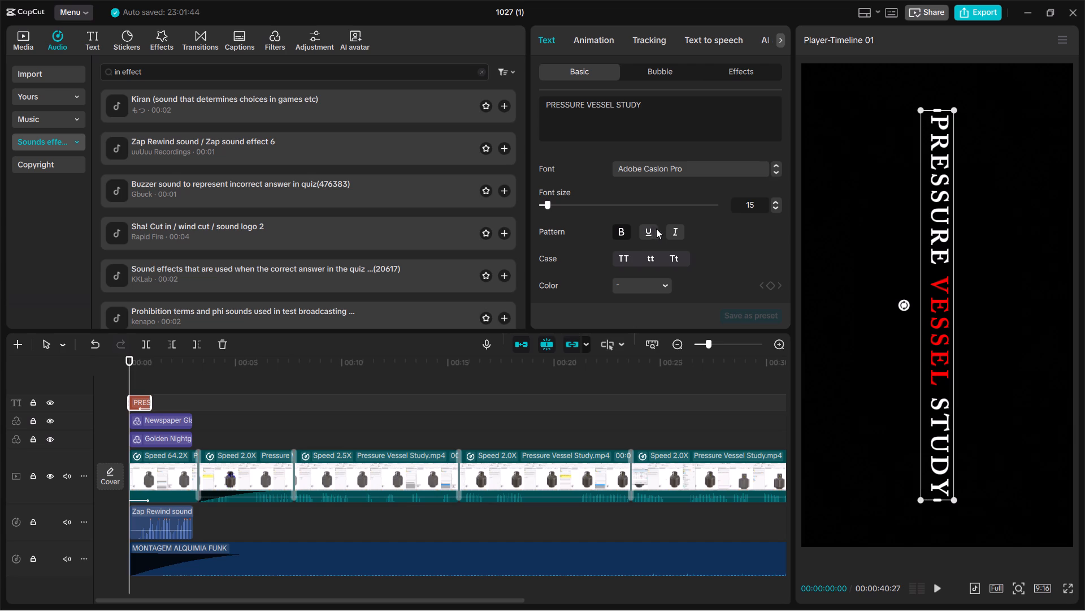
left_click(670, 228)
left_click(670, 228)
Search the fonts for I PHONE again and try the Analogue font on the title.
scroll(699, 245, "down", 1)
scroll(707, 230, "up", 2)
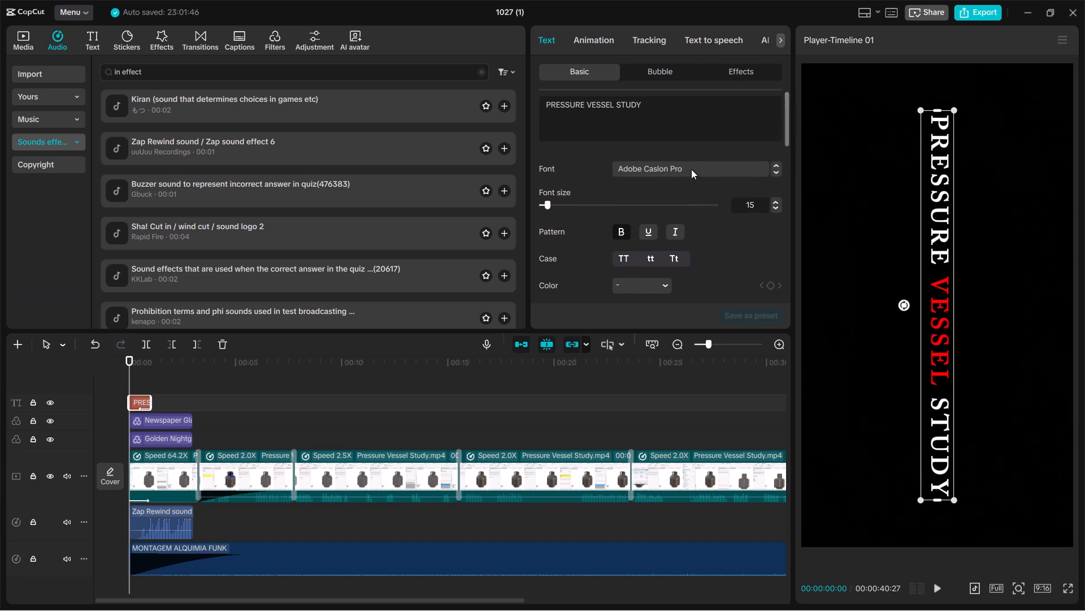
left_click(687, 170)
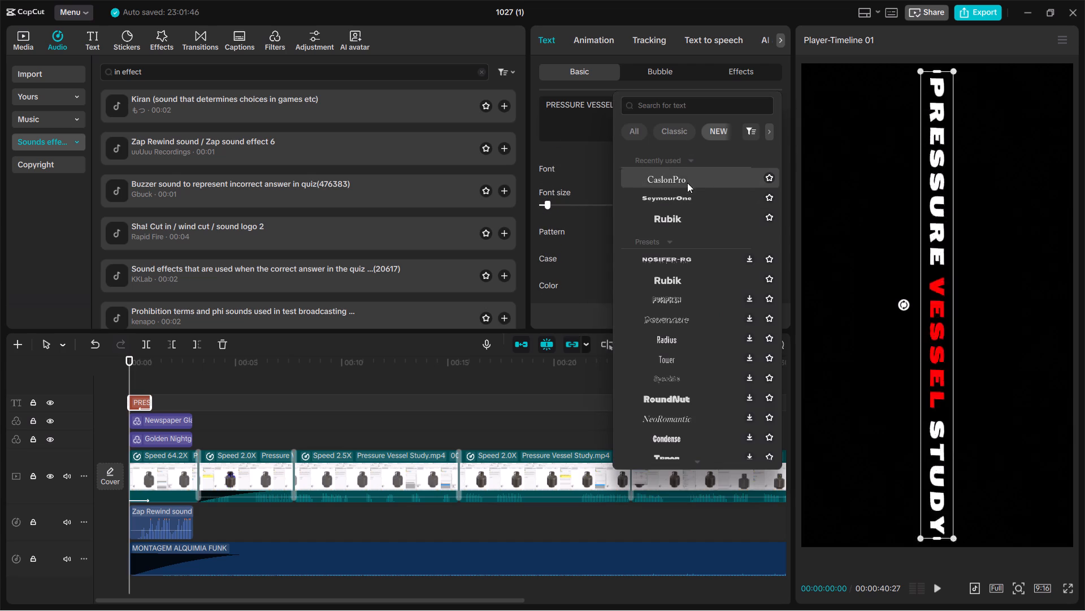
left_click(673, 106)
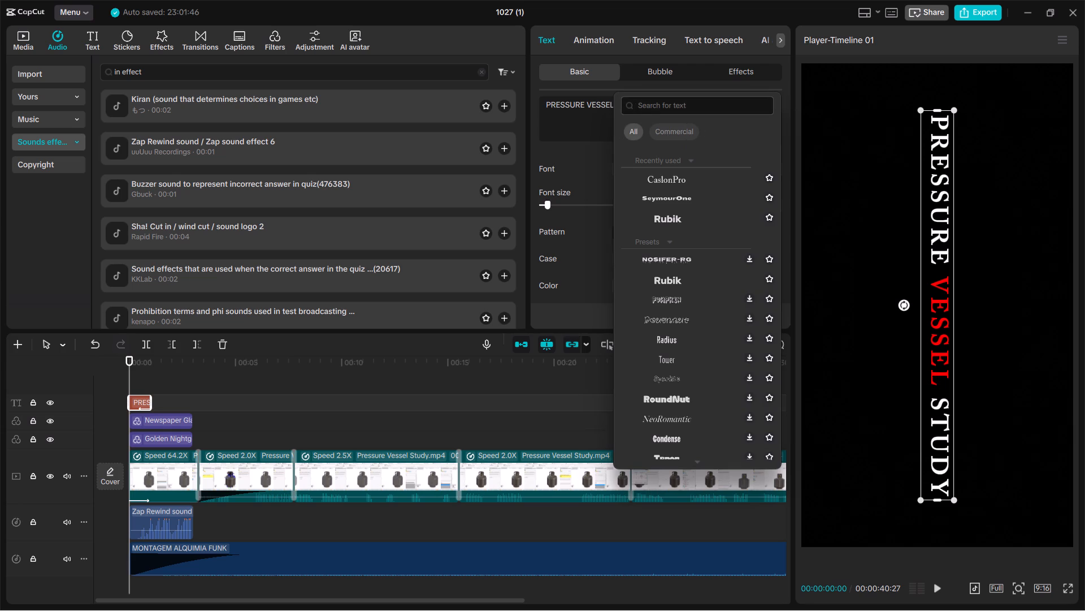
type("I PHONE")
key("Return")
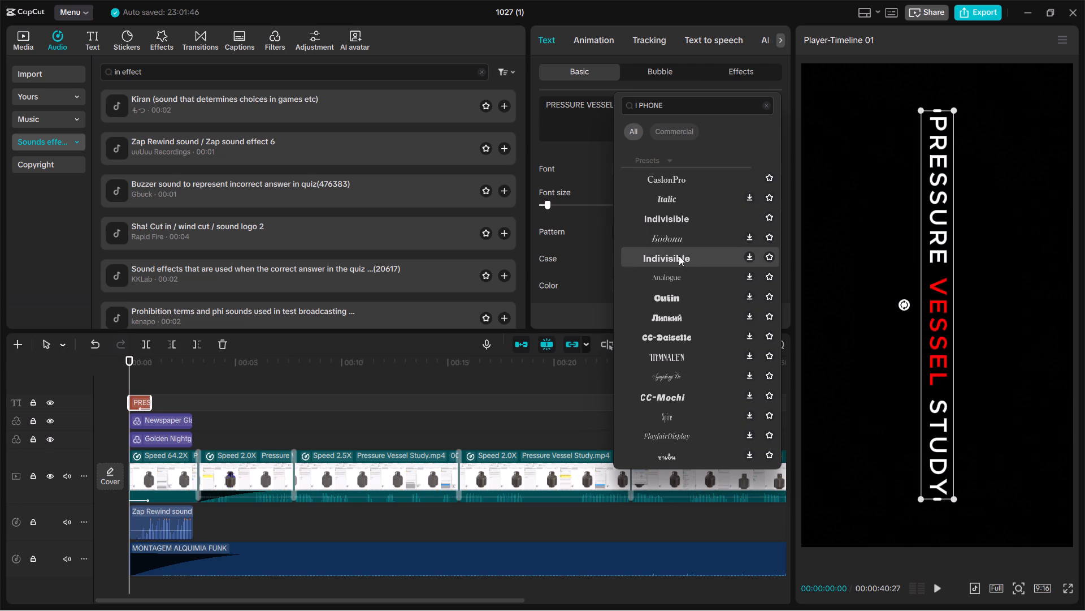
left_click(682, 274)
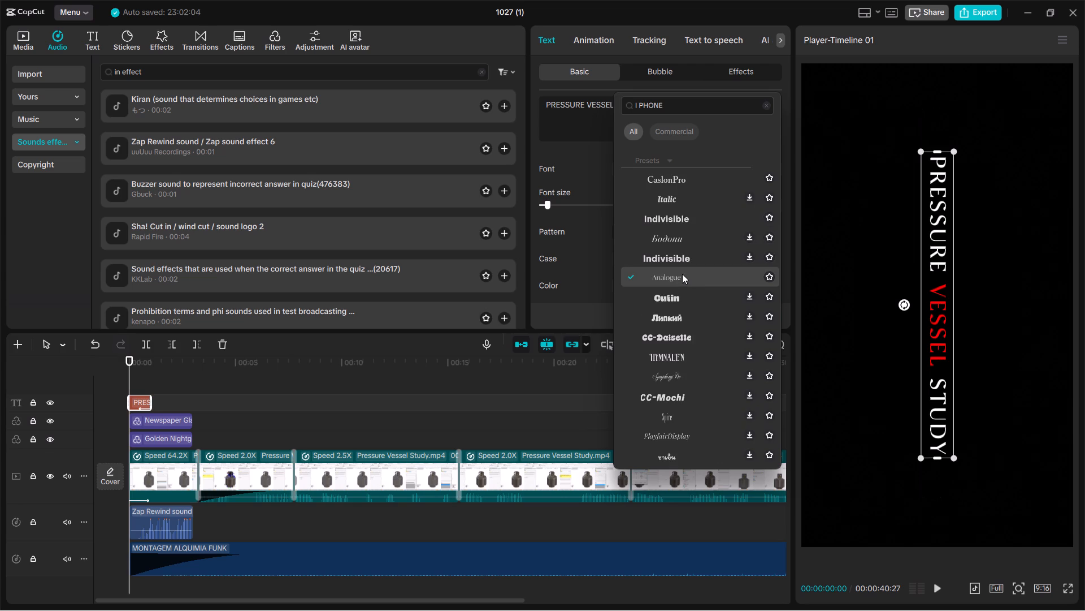
Browse the remaining fonts in the search results and set the title's font to Adobe Caslon Pro.
scroll(686, 295, "down", 1)
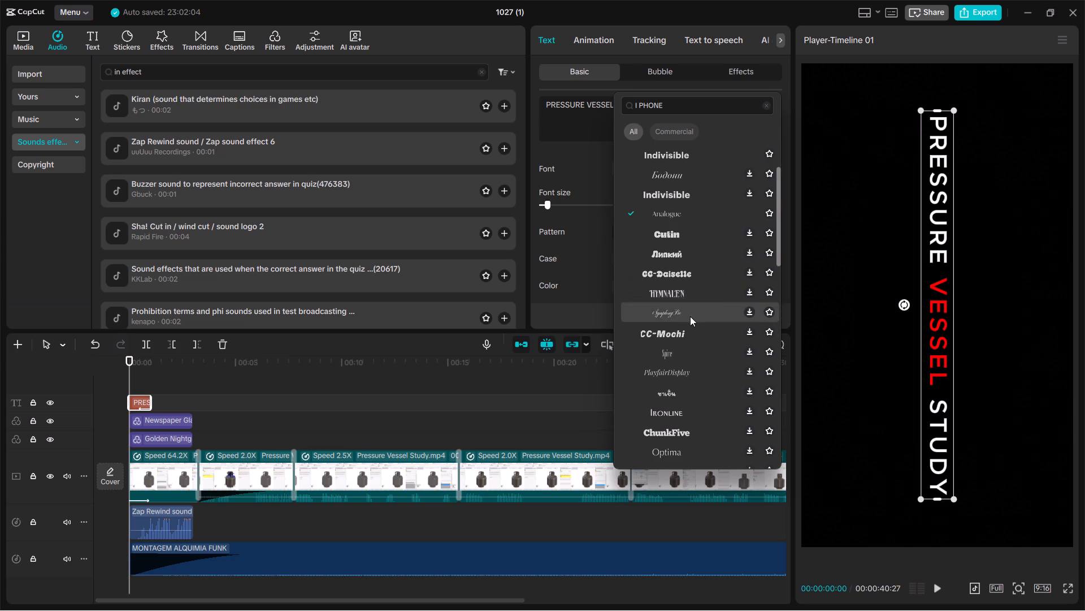
scroll(690, 316, "down", 1)
scroll(687, 373, "down", 3)
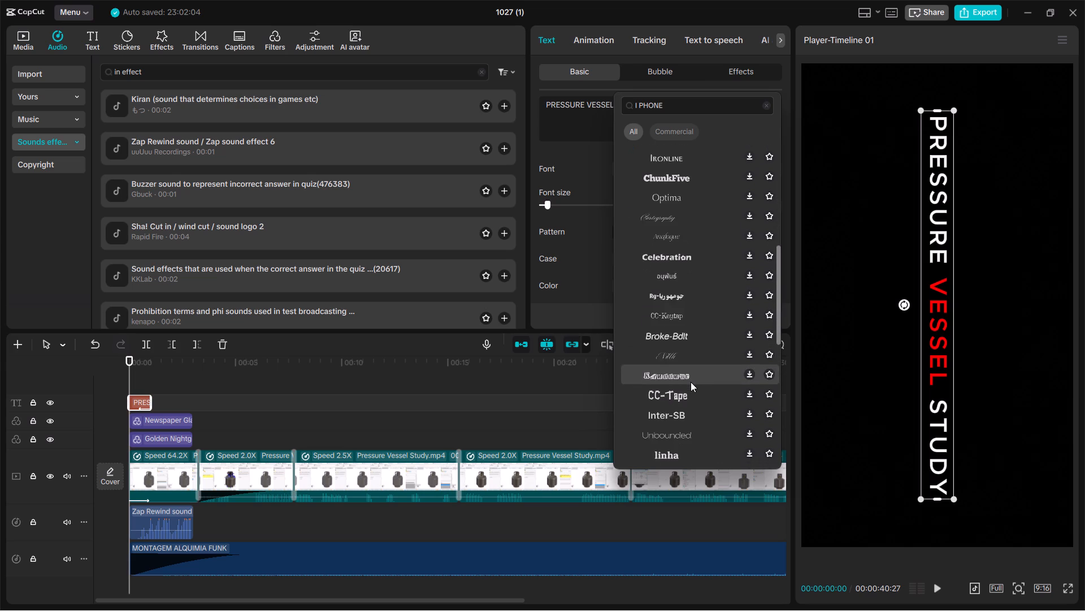
scroll(691, 381, "down", 5)
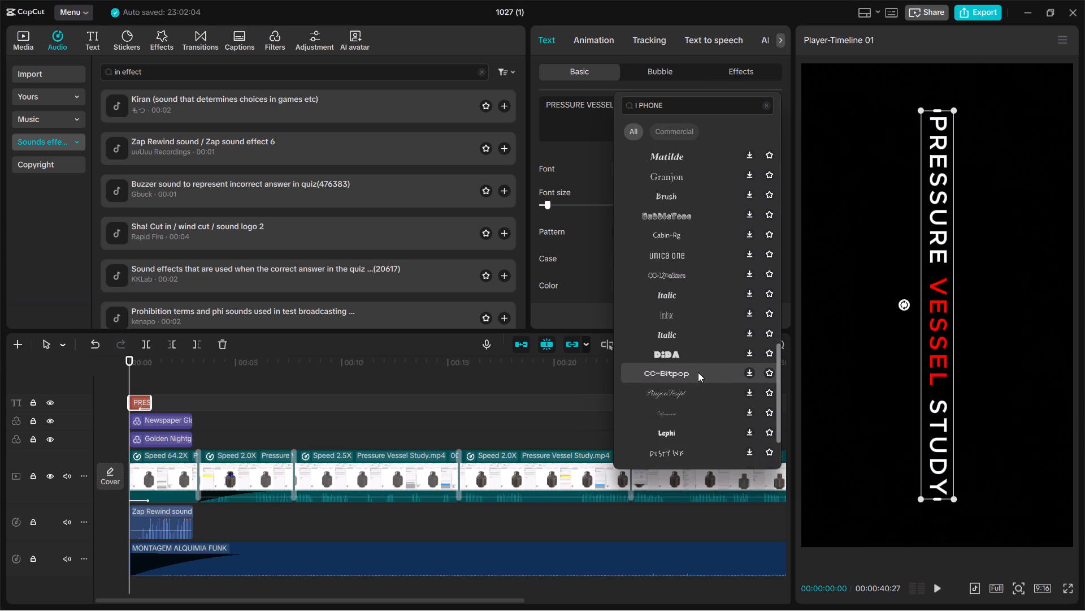
scroll(698, 372, "down", 4)
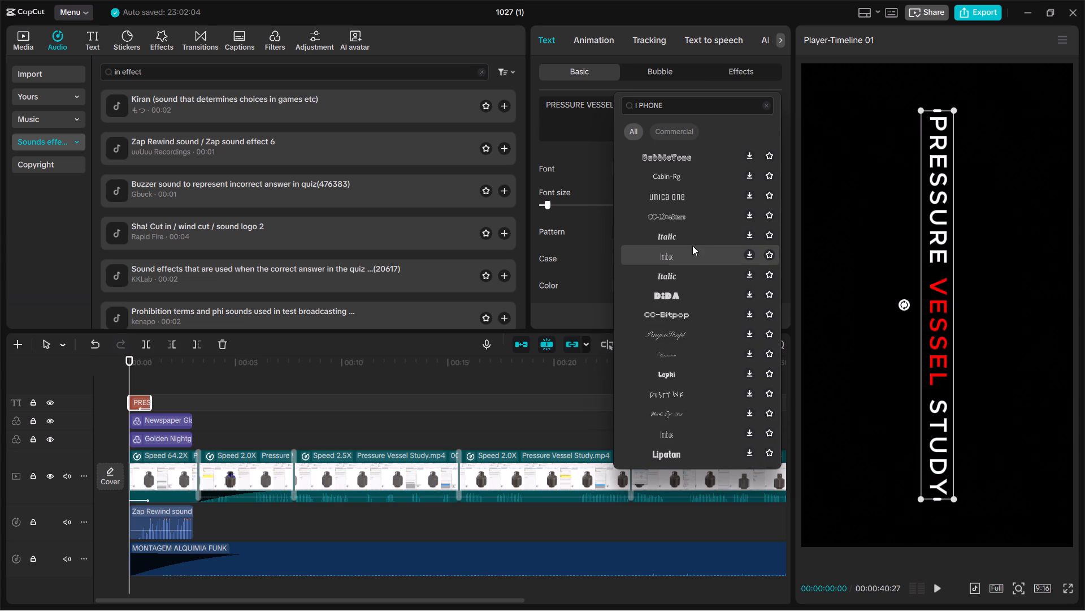
scroll(717, 208, "up", 11)
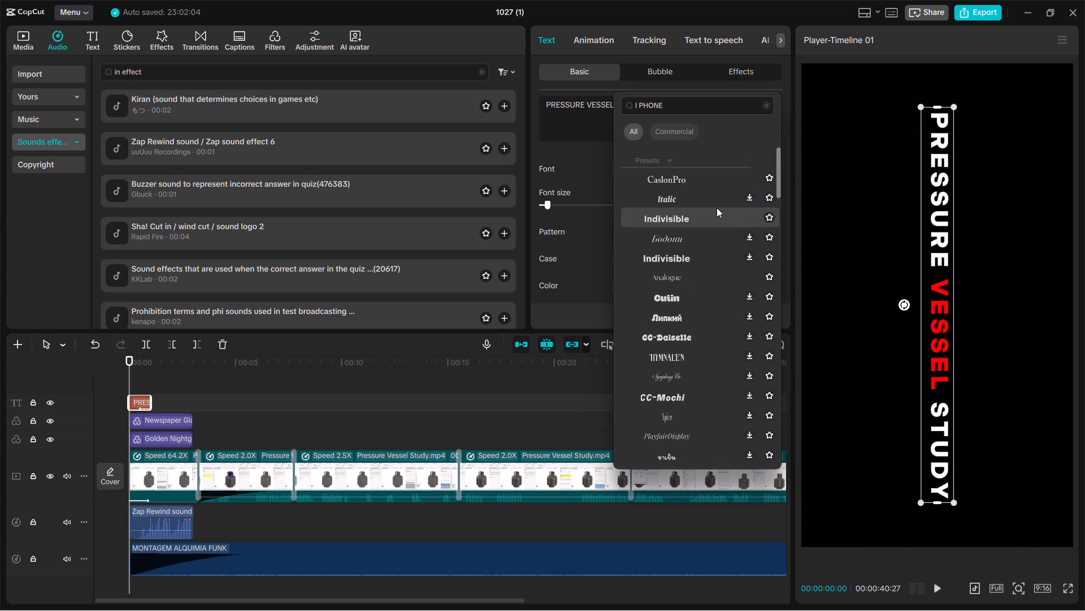
scroll(717, 208, "up", 4)
left_click(705, 182)
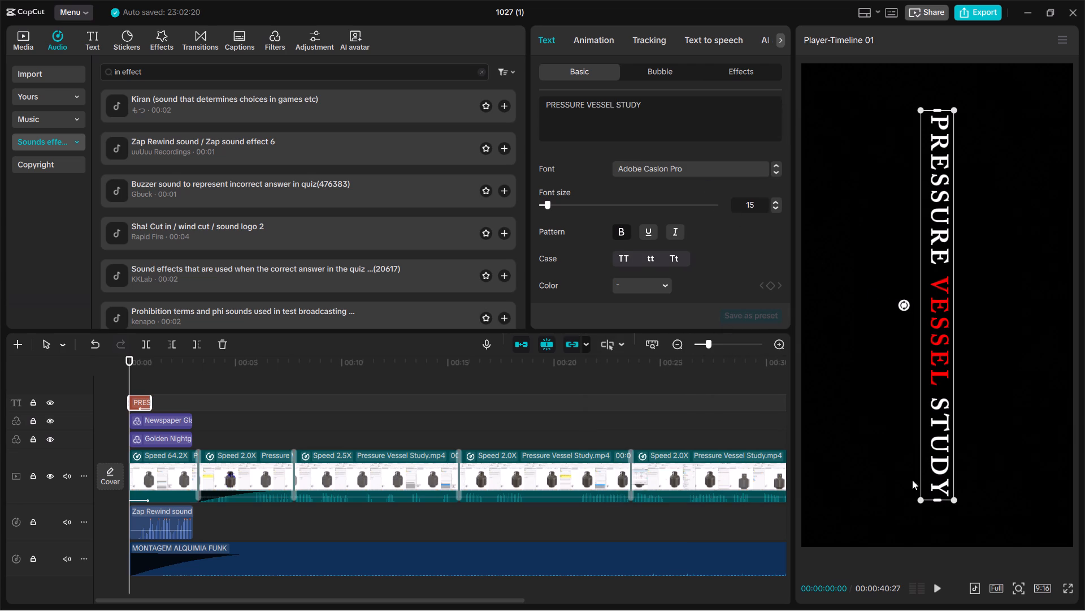
Scale the PRESSURE VESSEL STUDY title down slightly in the preview, keeping the title clip enabled.
left_click_drag(920, 498, 952, 468)
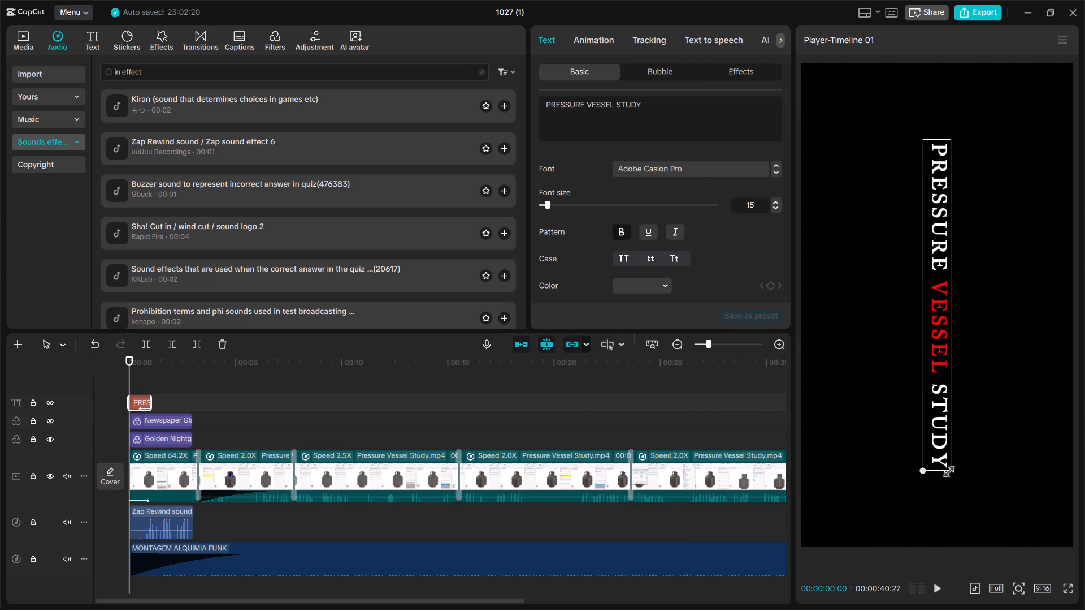
left_click_drag(952, 468, 952, 468)
key("v")
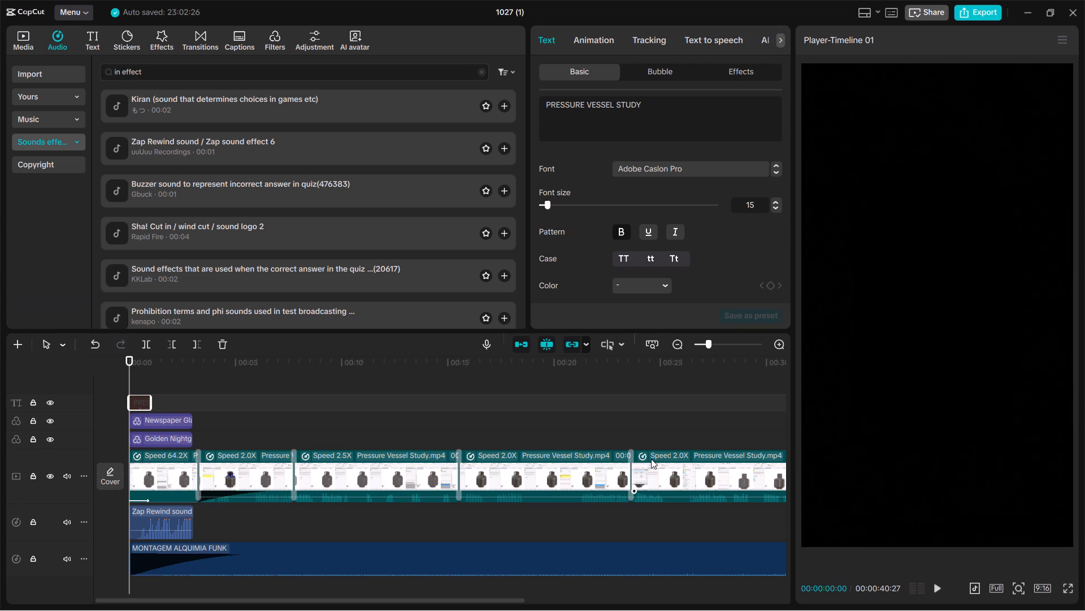
key("ctrl+z")
Play back the opening, stop, and trim the end of the title clip to about 0.8 seconds.
key("space")
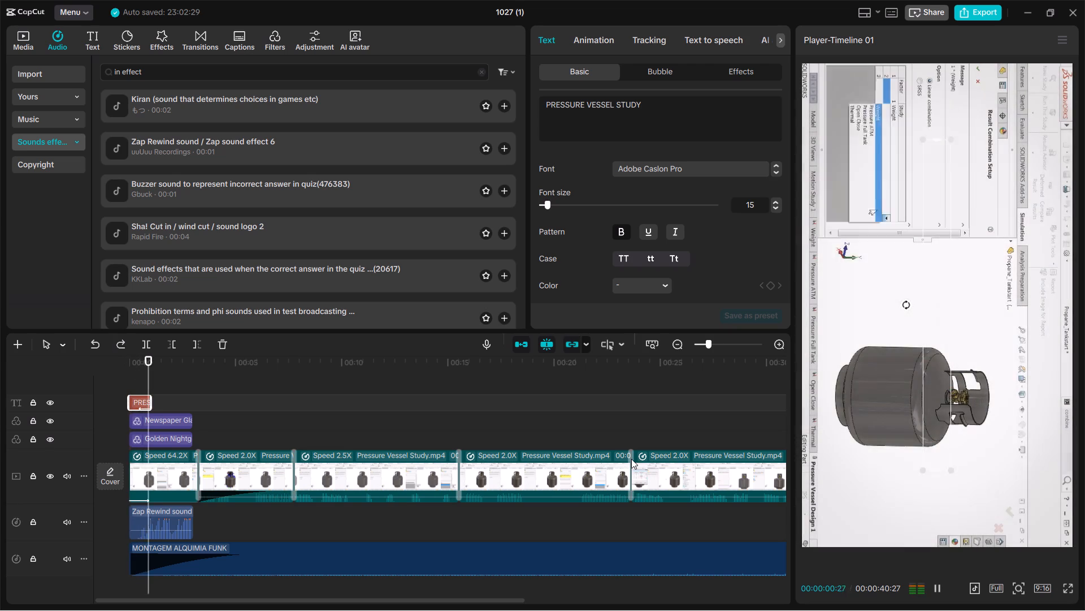
key("space")
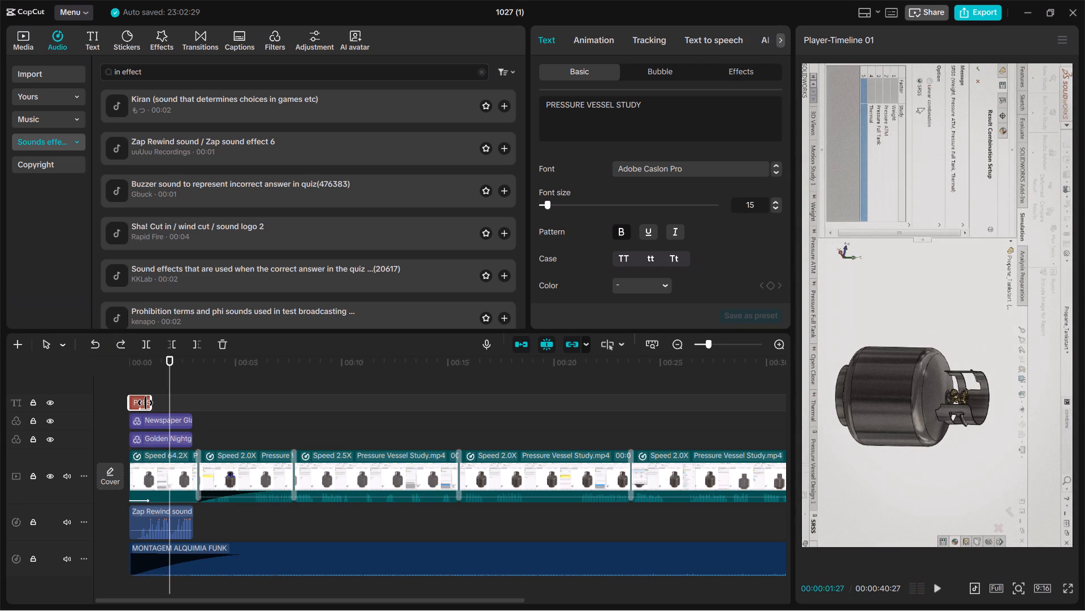
left_click_drag(150, 403, 142, 404)
left_click(144, 388)
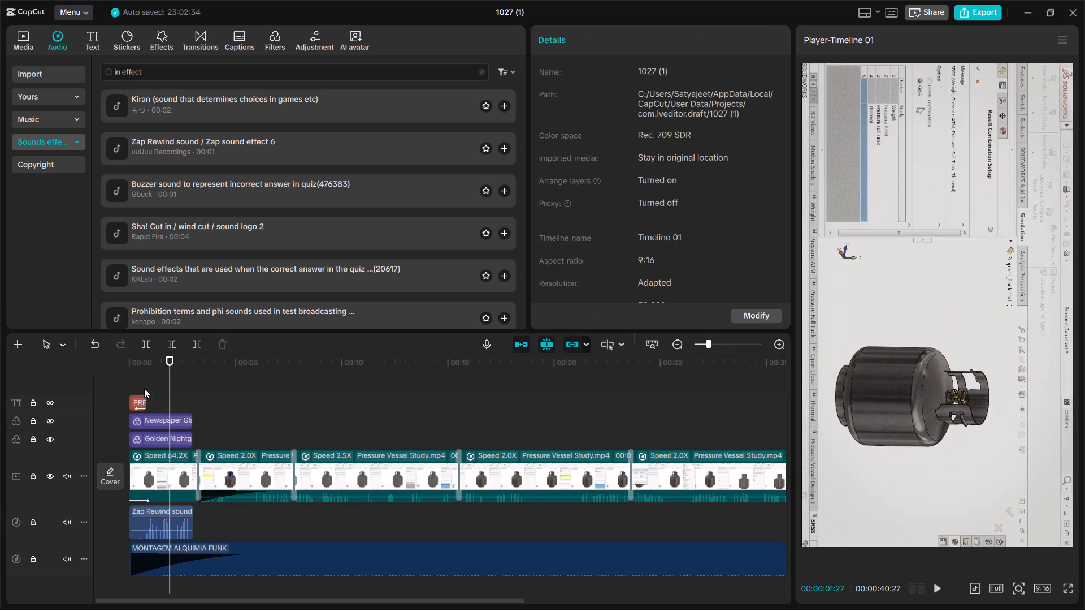
Play back the edited video from the start of the timeline through the first segments.
left_click_drag(144, 388, 119, 389)
key("space")
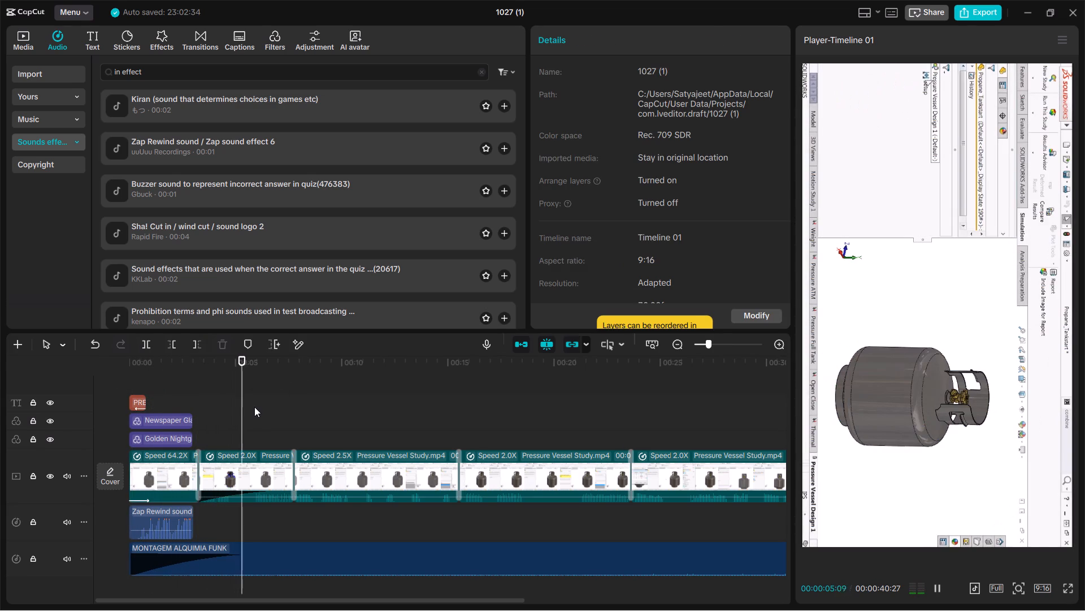
left_click(939, 590)
Switch to File Explorer, open uploding data > REEL'S on New Volume (D:), and examine the names of the existing reels.
left_click(1028, 11)
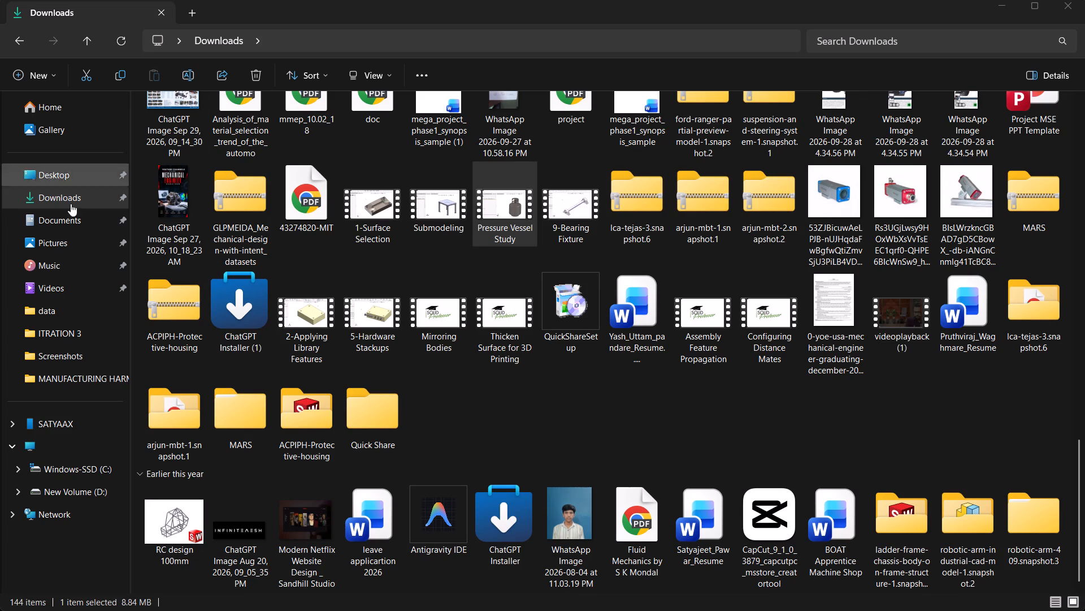
scroll(66, 310, "down", 4)
left_click(84, 493)
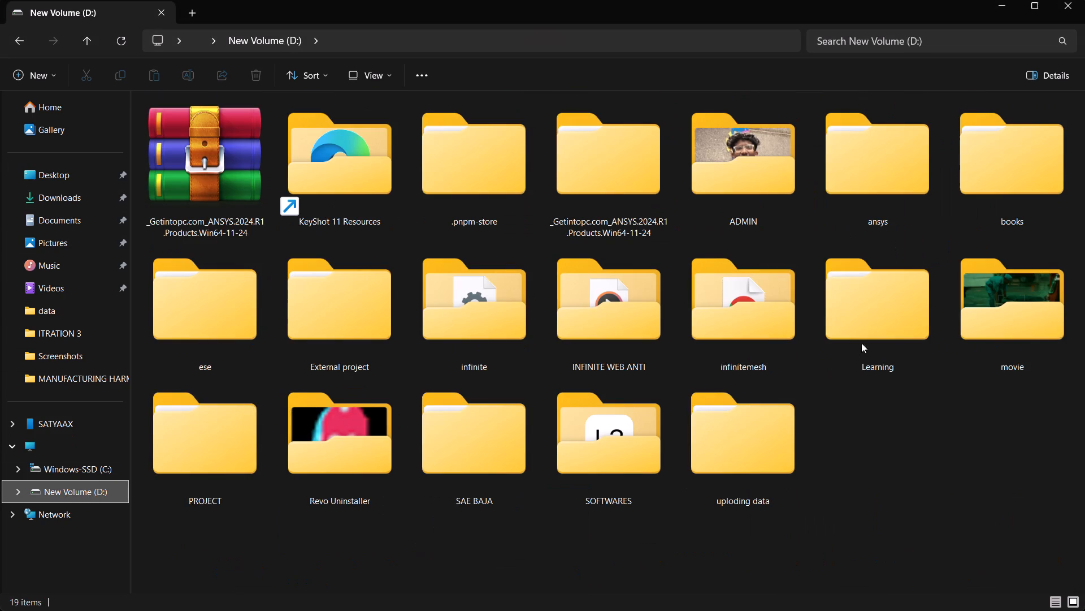
left_click(882, 481)
left_click(962, 466)
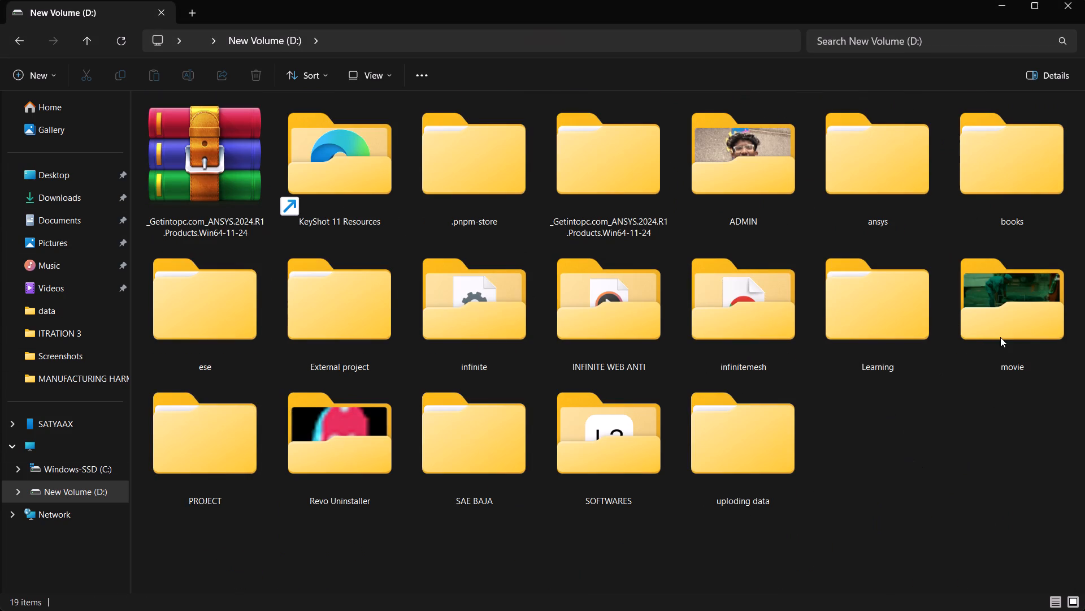
double_click(742, 454)
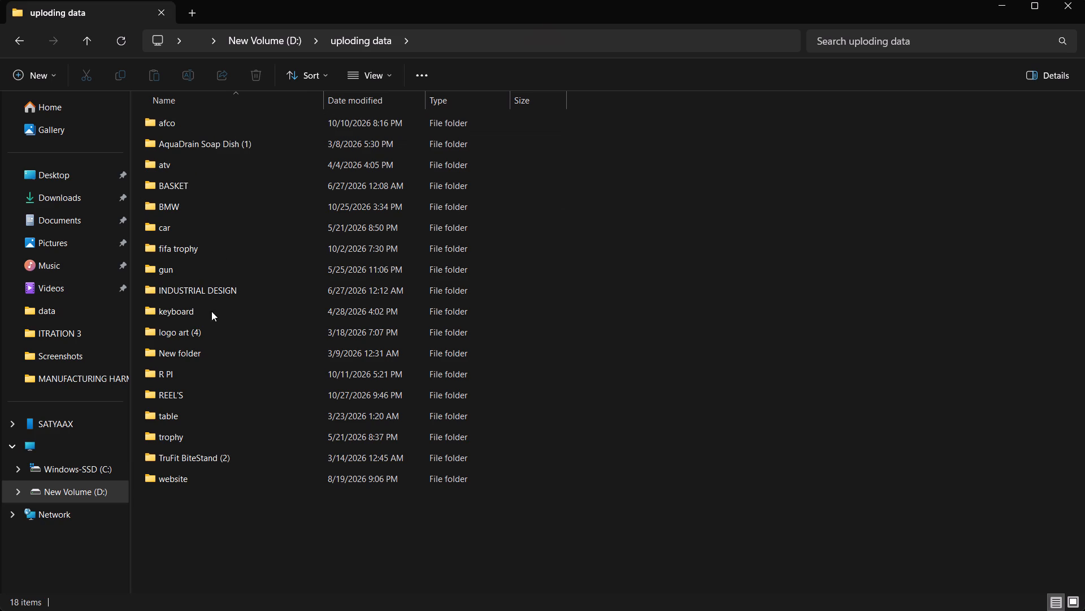
double_click(207, 395)
scroll(479, 339, "down", 9)
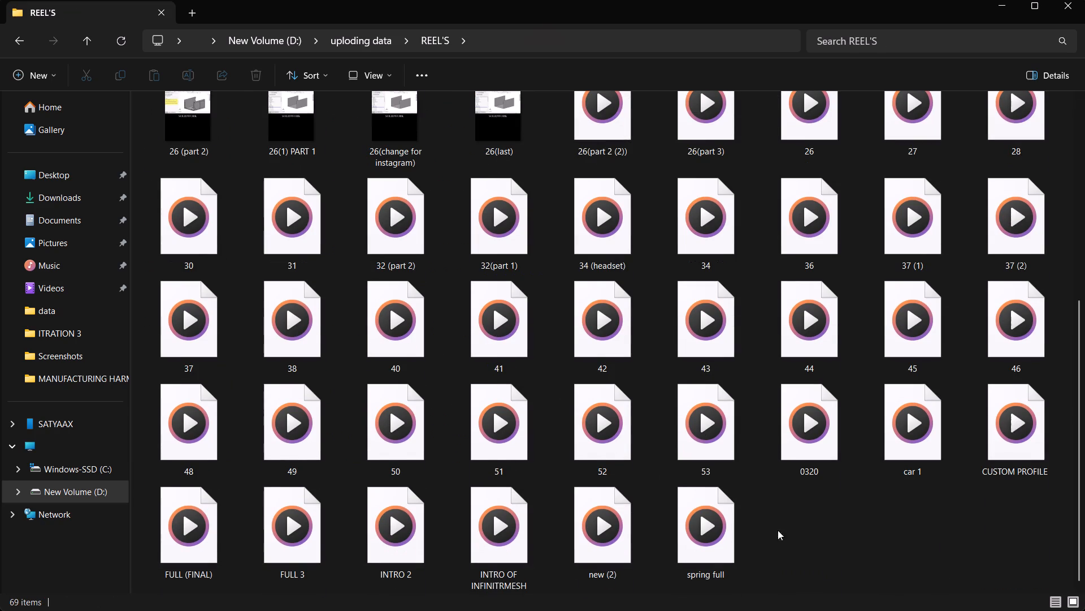
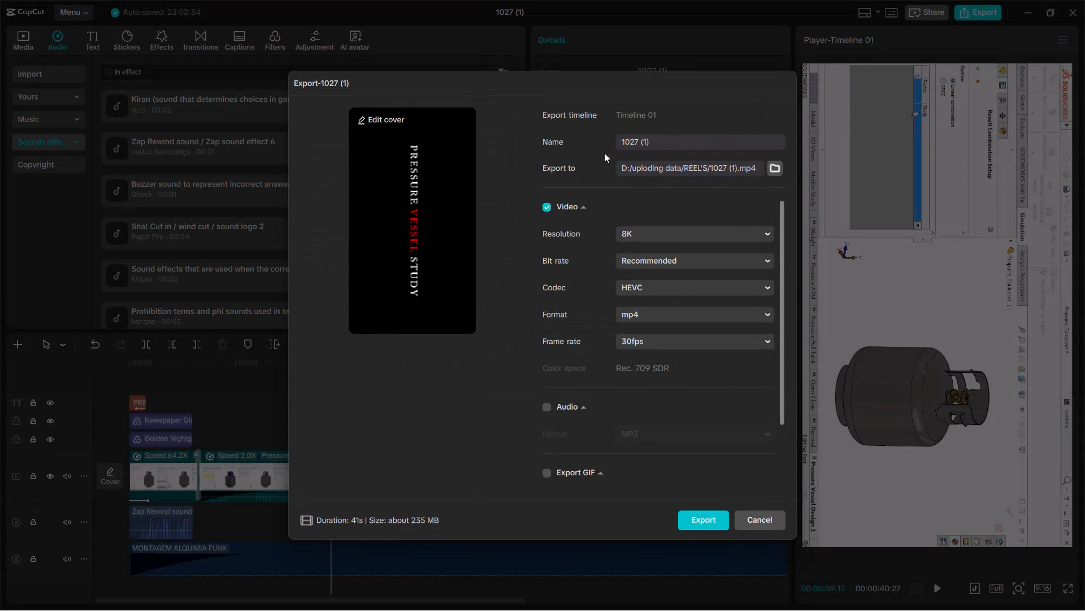
Export the video under the name 54 with the frame rate set to 60fps.
double_click(674, 139)
left_click(674, 139)
type("54")
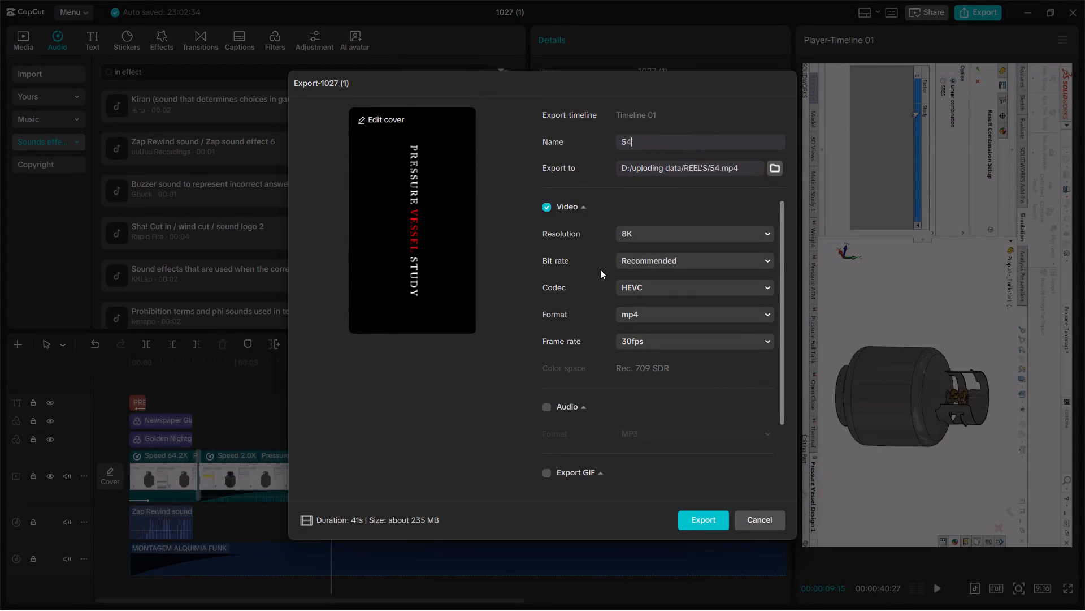
left_click(650, 337)
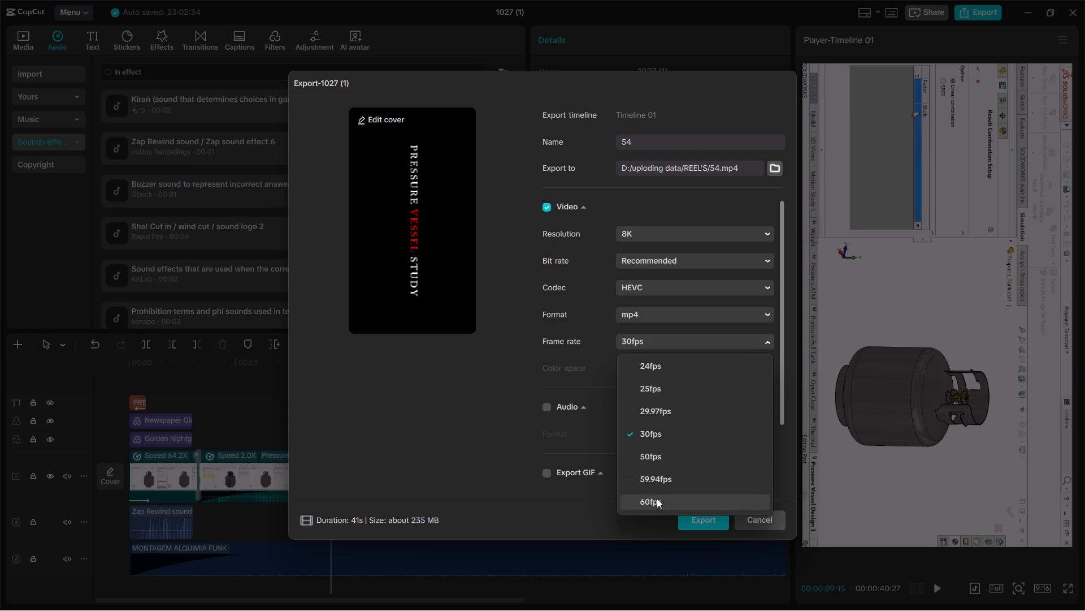
left_click(657, 498)
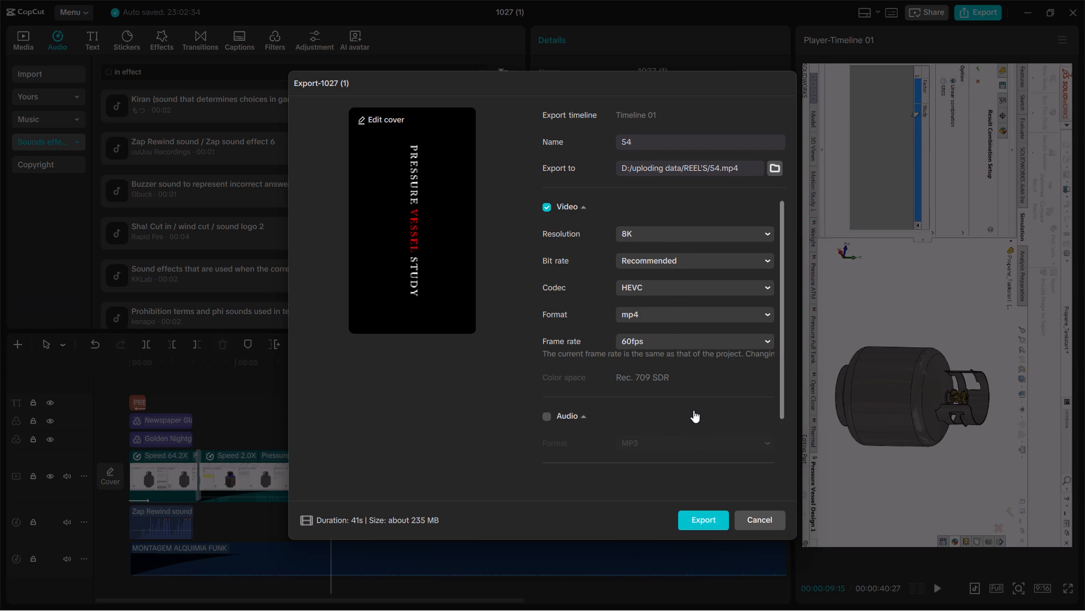
left_click(693, 519)
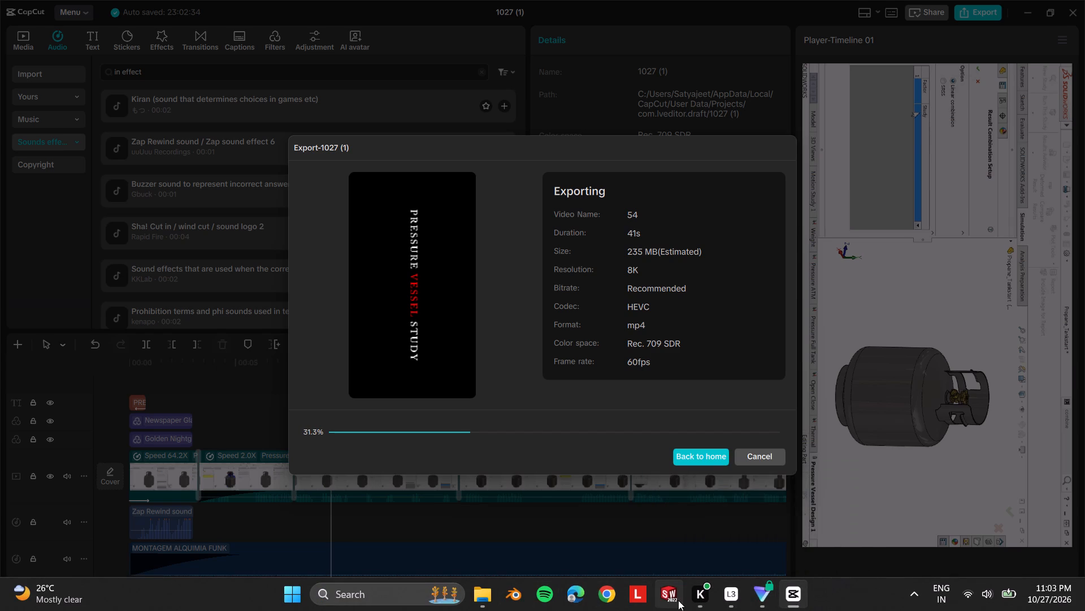
Switch to Google Chrome and close the YouTube tab.
left_click(611, 596)
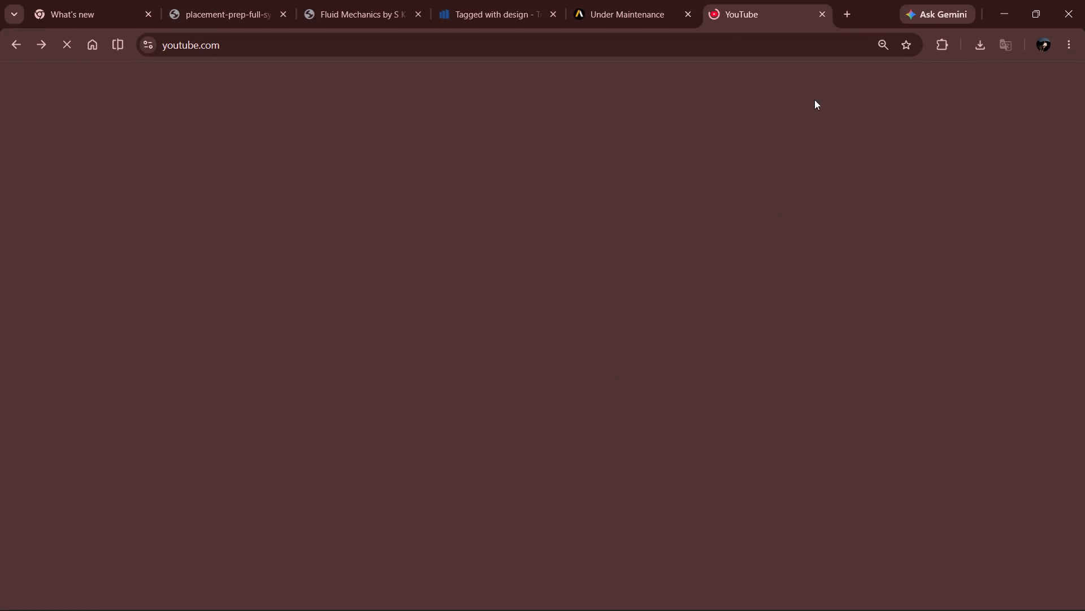
left_click(823, 10)
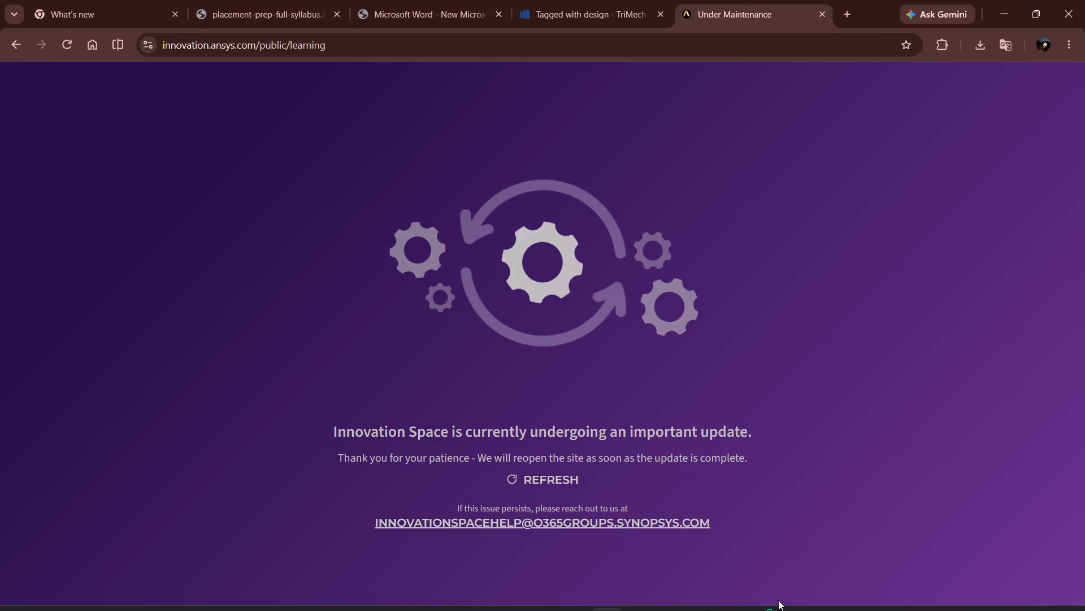